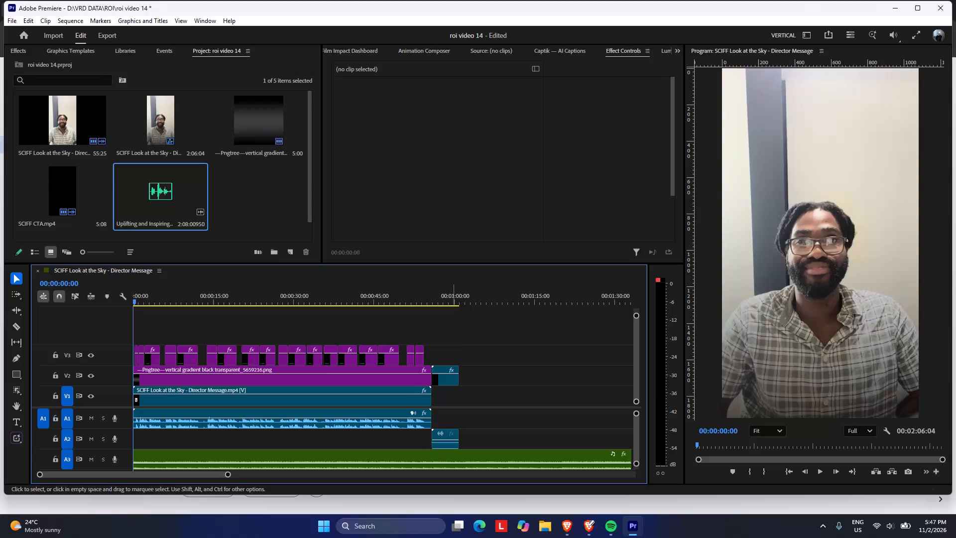
# Play and scrub through the opening of the sequence to examine how the captions appear.
pyautogui.moveTo(144, 294); pyautogui.dragTo(127, 293)
pyautogui.press('space')
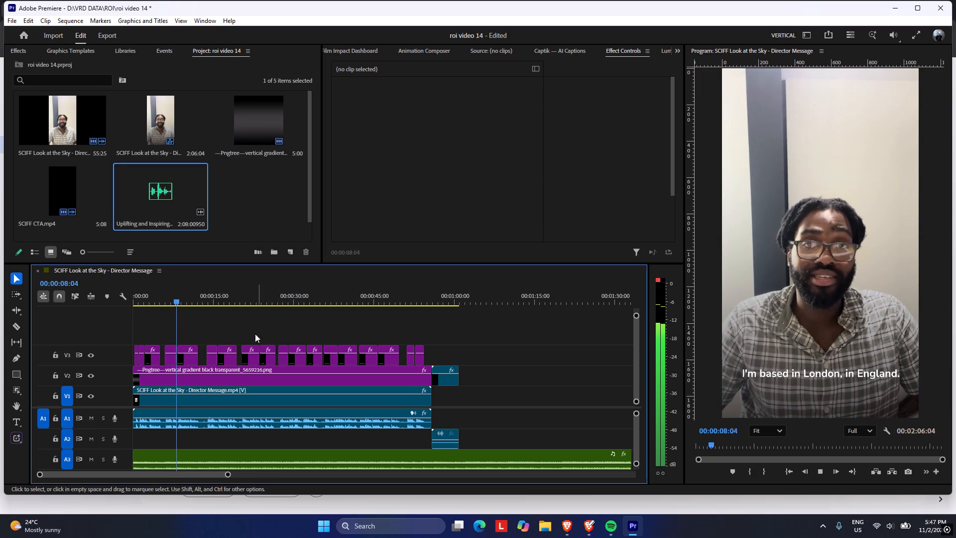
pyautogui.moveTo(165, 296); pyautogui.dragTo(140, 304)
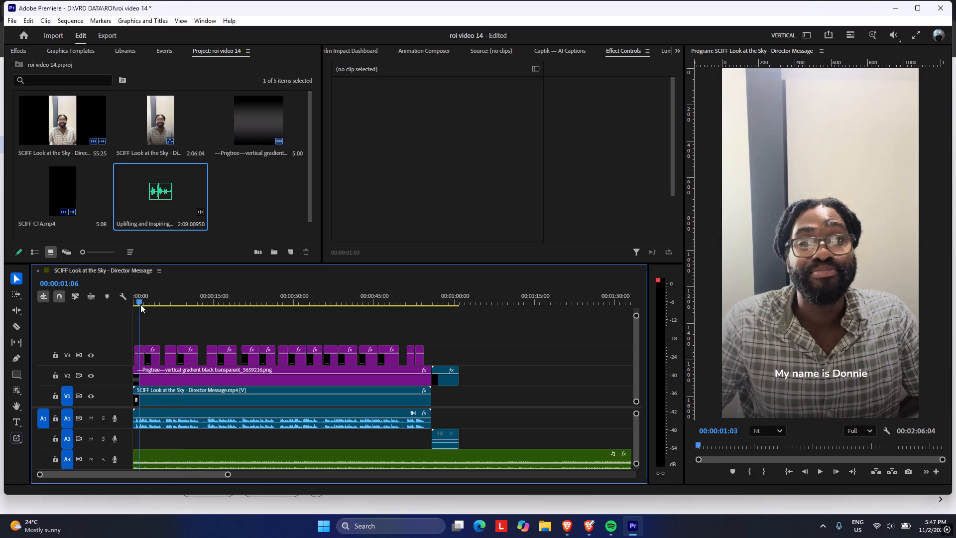
pyautogui.moveTo(140, 304); pyautogui.dragTo(59, 367)
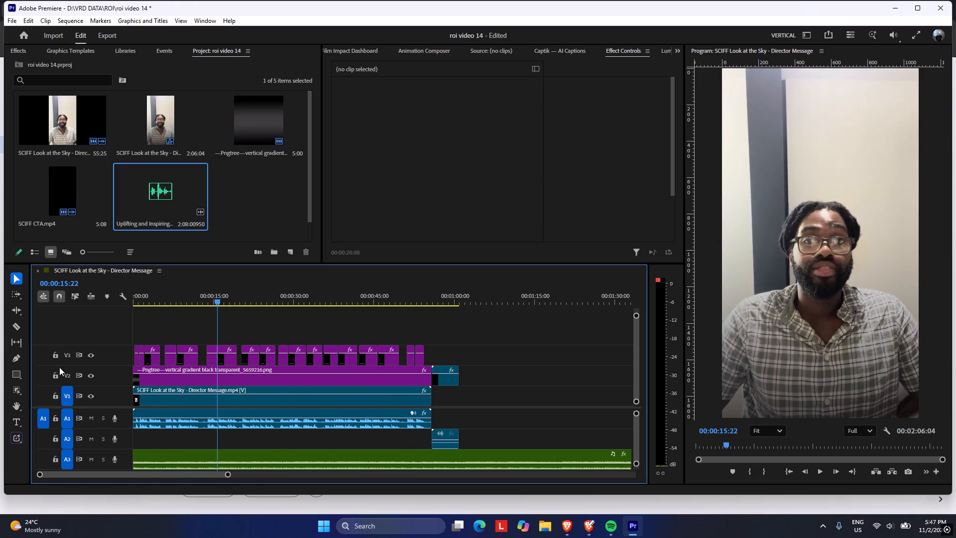
pyautogui.moveTo(59, 367); pyautogui.dragTo(0, 376)
# Search the effects for "wipe" and apply the legacy Wipe transition to the start of the first three captions on V3.
pyautogui.moveTo(228, 476); pyautogui.dragTo(122, 459)
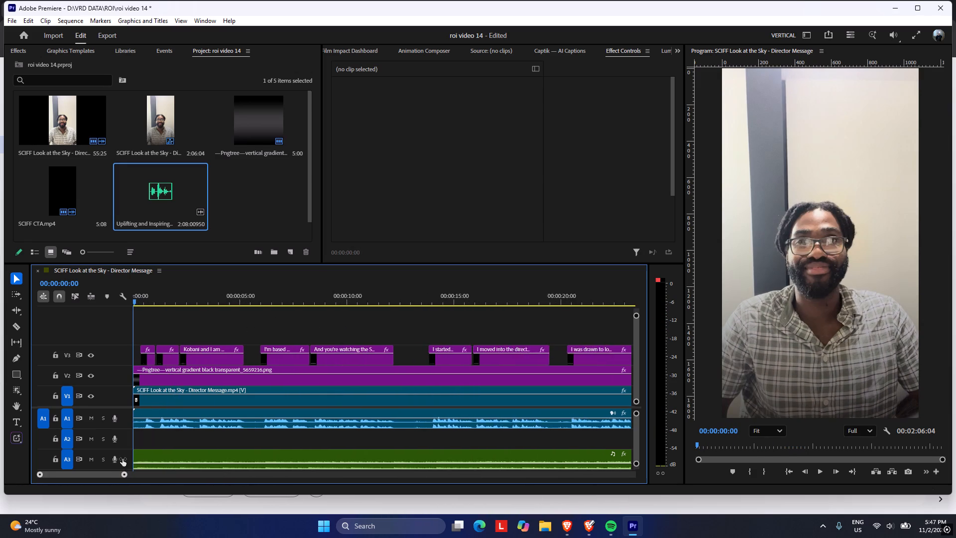
pyautogui.moveTo(122, 459); pyautogui.dragTo(105, 457)
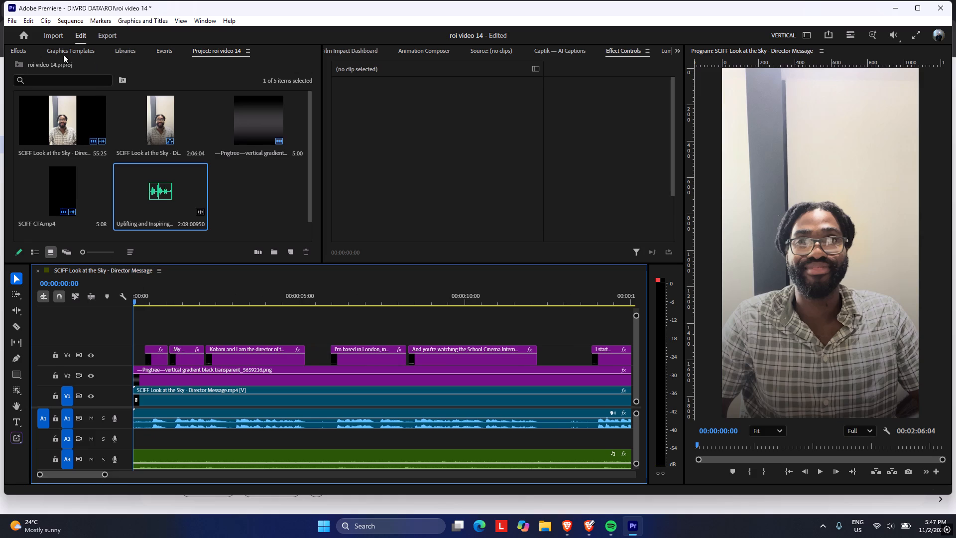
pyautogui.click(24, 49)
pyautogui.click(39, 67)
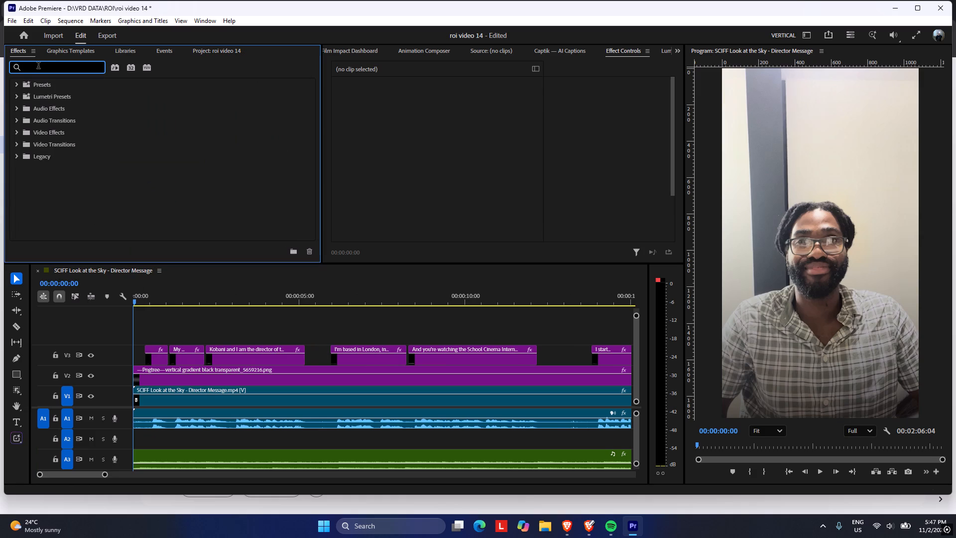
pyautogui.write('wipe')
pyautogui.scroll(-7, 58, 166)
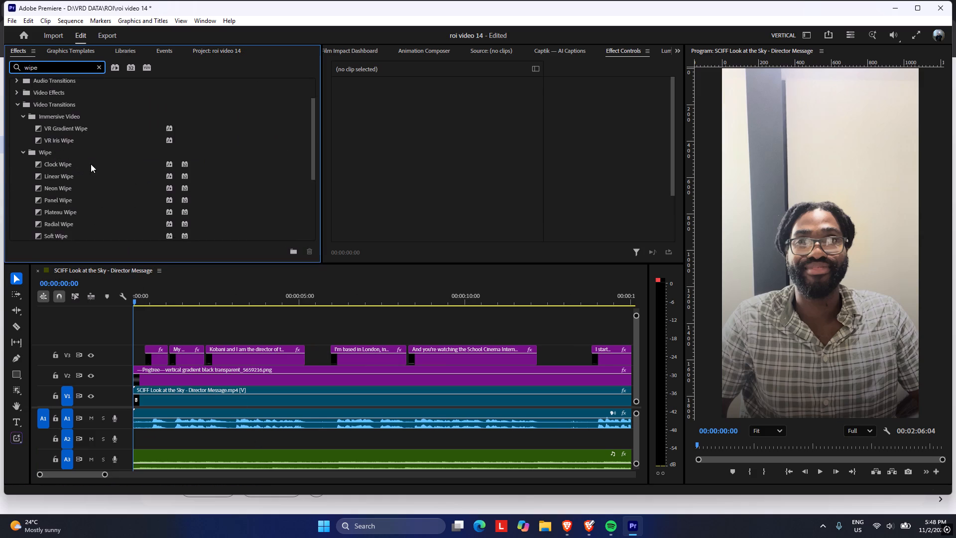
pyautogui.scroll(-20, 91, 164)
pyautogui.scroll(-1, 91, 164)
pyautogui.moveTo(43, 235); pyautogui.dragTo(171, 343)
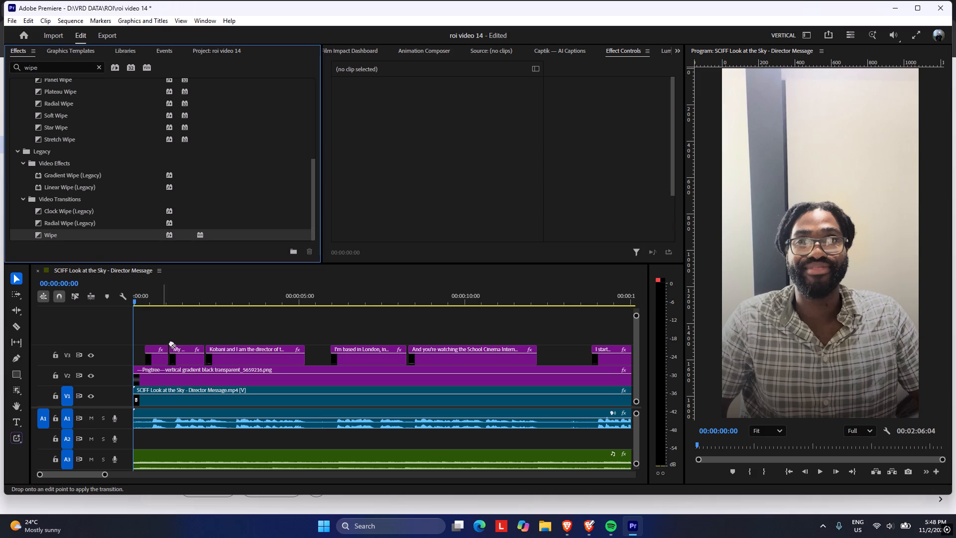
pyautogui.moveTo(171, 343); pyautogui.dragTo(152, 353)
pyautogui.moveTo(47, 234); pyautogui.dragTo(169, 355)
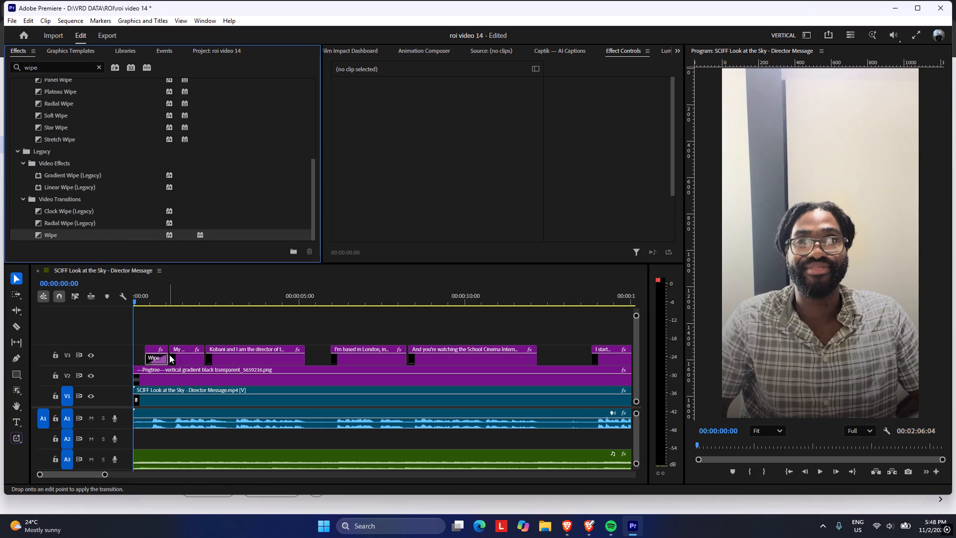
pyautogui.moveTo(169, 355); pyautogui.dragTo(177, 356)
pyautogui.moveTo(50, 233); pyautogui.dragTo(208, 342)
pyautogui.moveTo(208, 342); pyautogui.dragTo(213, 354)
# Apply Wipe to the starts of the captions "I'm based in London", "And you're watching", "I started this film" and "I moved into the director role".
pyautogui.moveTo(51, 230); pyautogui.dragTo(321, 346)
pyautogui.moveTo(321, 346); pyautogui.dragTo(338, 363)
pyautogui.moveTo(51, 236); pyautogui.dragTo(428, 355)
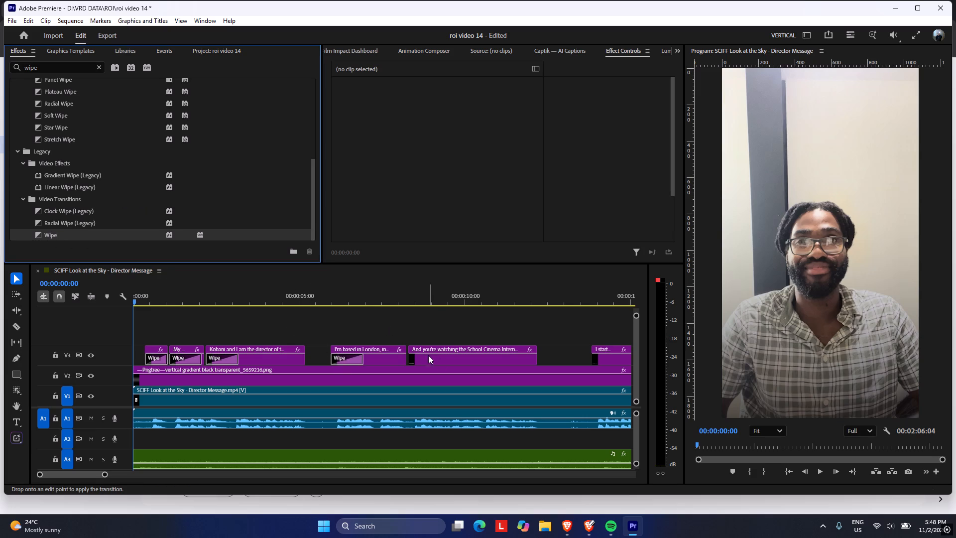
pyautogui.moveTo(428, 355); pyautogui.dragTo(413, 360)
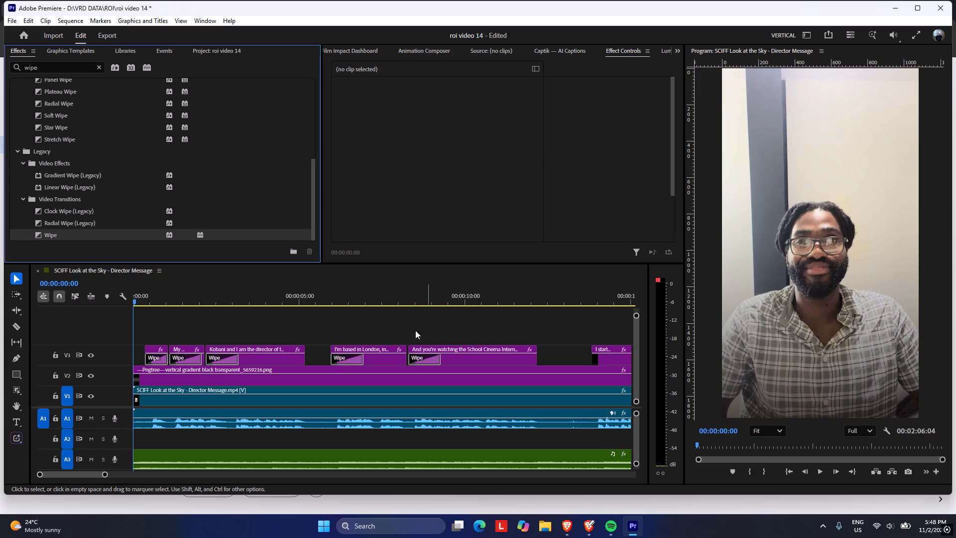
pyautogui.scroll(-17, 406, 321)
pyautogui.moveTo(46, 235); pyautogui.dragTo(172, 267)
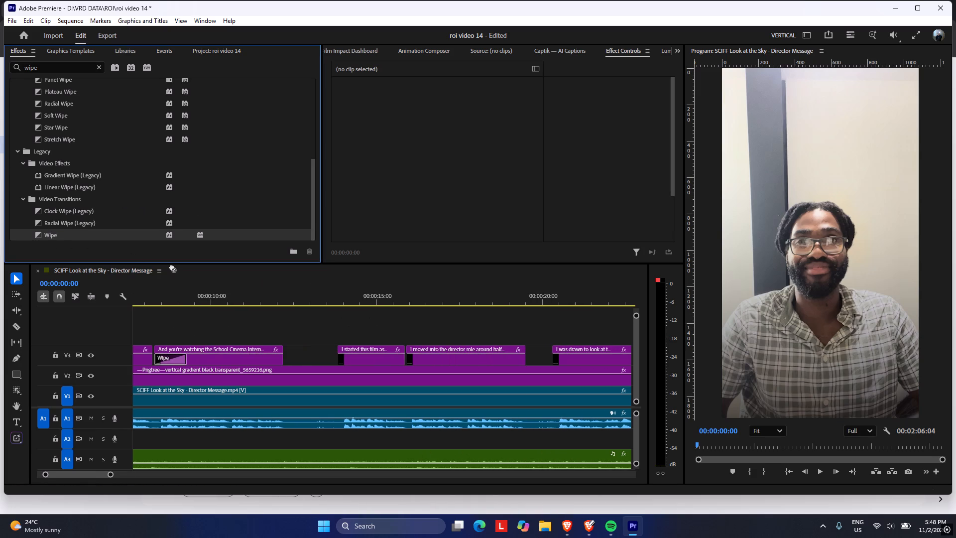
pyautogui.moveTo(172, 267); pyautogui.dragTo(344, 356)
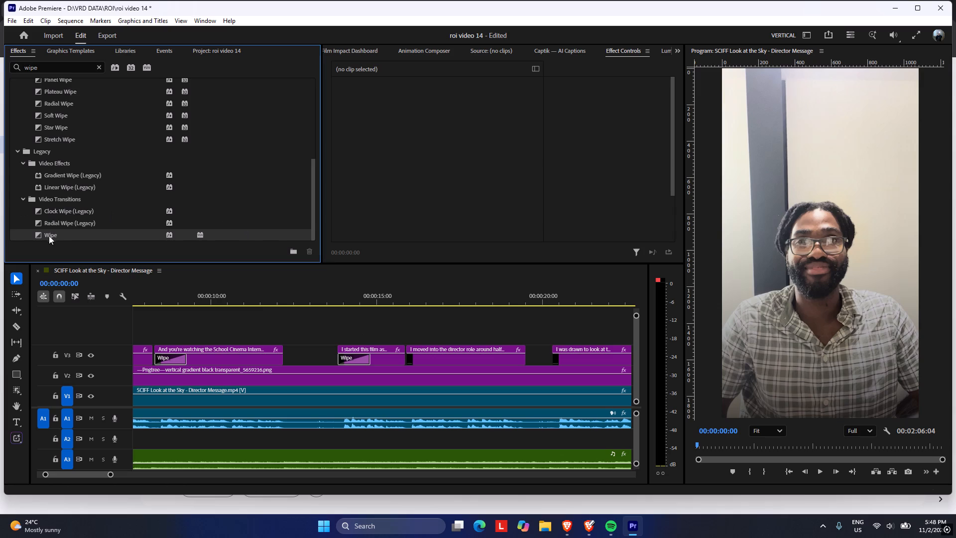
pyautogui.moveTo(48, 234); pyautogui.dragTo(411, 359)
# Apply the Wipe transition to the starts of the captions "I was drawn to look at the sky" and "and creating, even when".
pyautogui.scroll(-11, 427, 344)
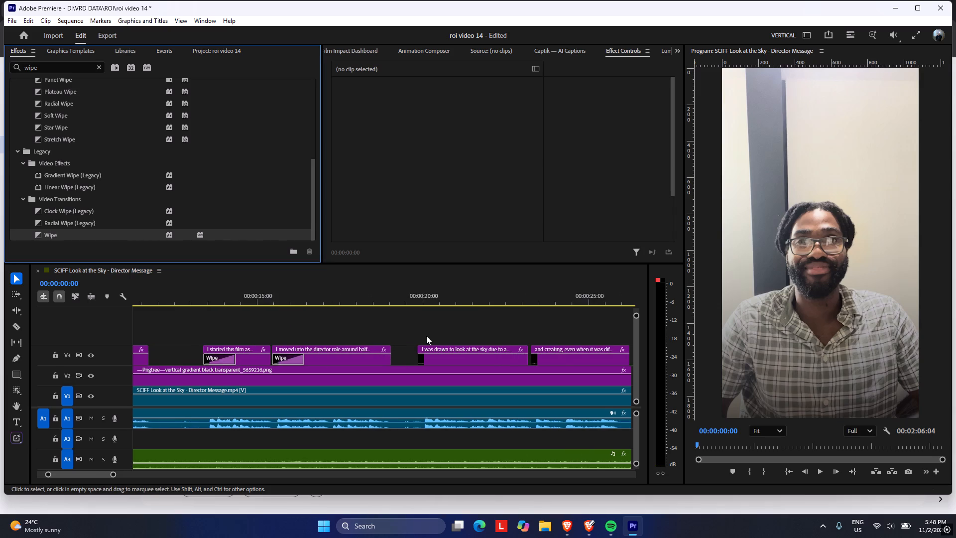
pyautogui.scroll(-3, 426, 336)
pyautogui.moveTo(41, 233); pyautogui.dragTo(351, 363)
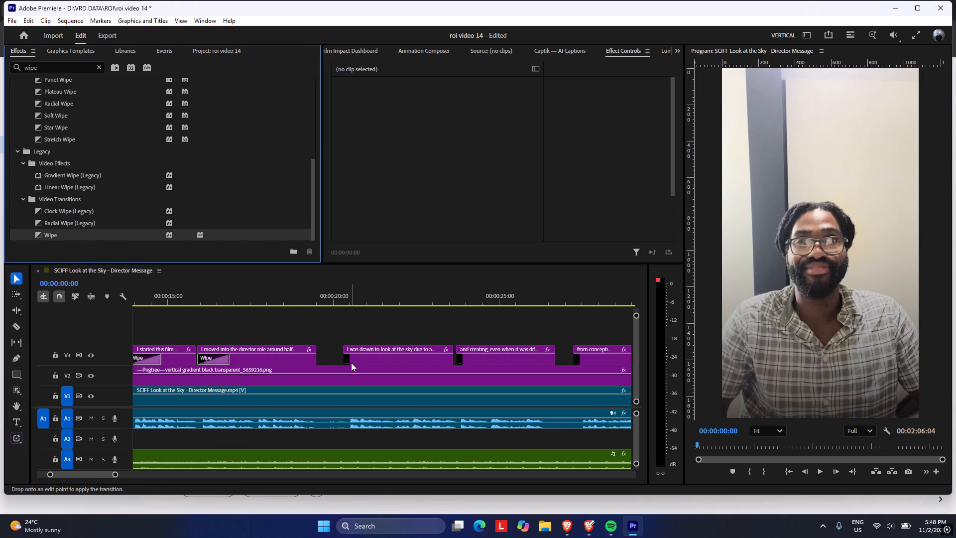
pyautogui.moveTo(351, 363); pyautogui.dragTo(349, 359)
pyautogui.moveTo(44, 235); pyautogui.dragTo(466, 364)
pyautogui.moveTo(466, 364); pyautogui.dragTo(460, 360)
# Apply Wipe to the starts of the captions "from conception", "Look at the Sky took", "plus artists contributed" and "Films like these".
pyautogui.scroll(-19, 470, 337)
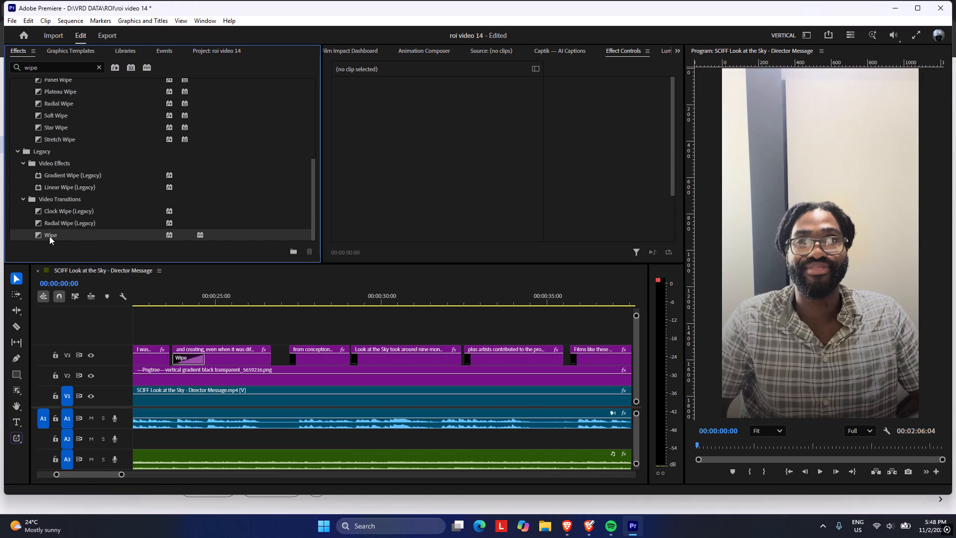
pyautogui.moveTo(44, 236); pyautogui.dragTo(296, 359)
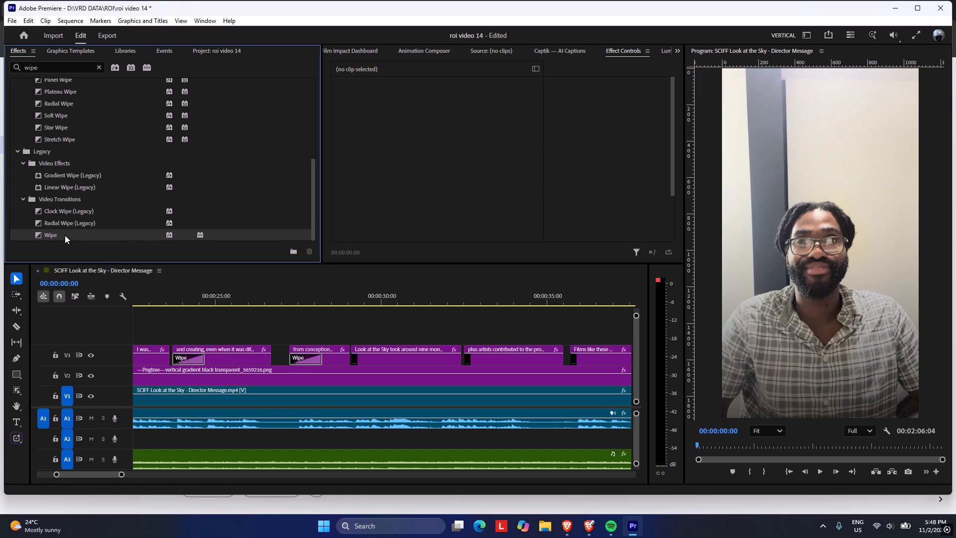
pyautogui.moveTo(52, 235); pyautogui.dragTo(355, 358)
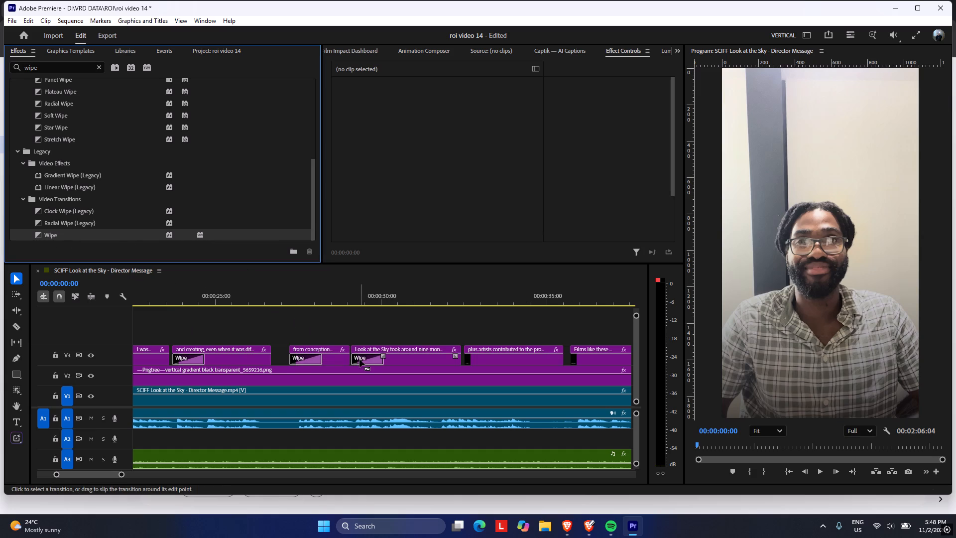
pyautogui.moveTo(50, 232); pyautogui.dragTo(470, 353)
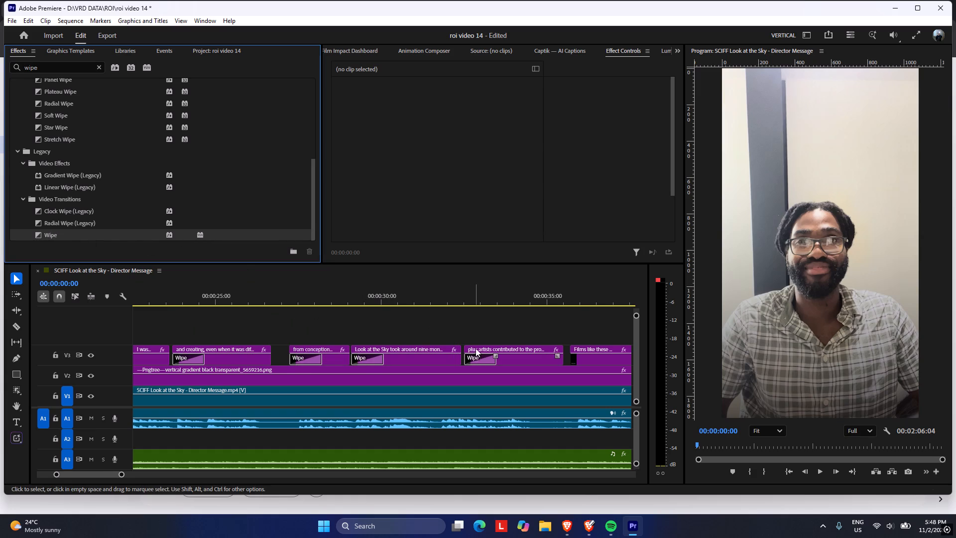
pyautogui.scroll(-13, 479, 337)
pyautogui.moveTo(42, 235); pyautogui.dragTo(356, 342)
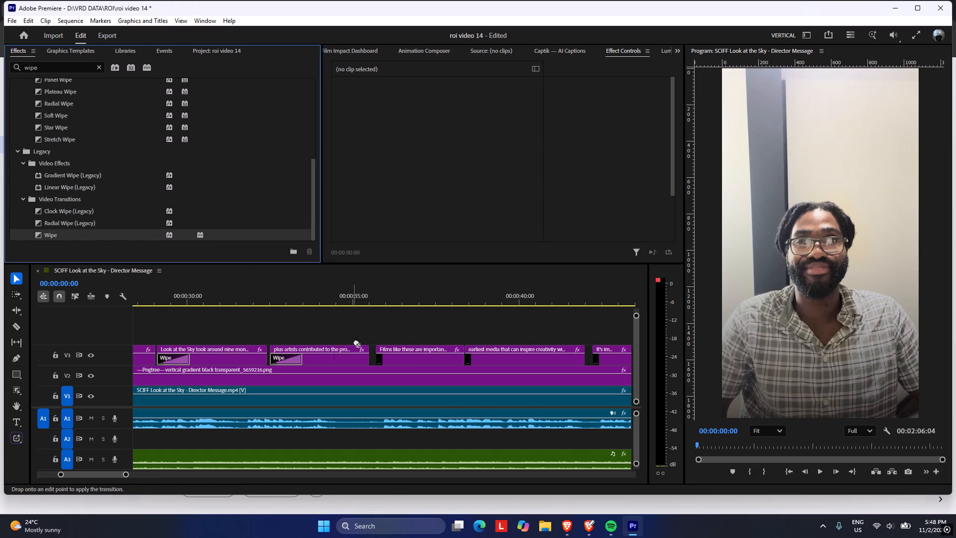
pyautogui.moveTo(356, 342); pyautogui.dragTo(383, 355)
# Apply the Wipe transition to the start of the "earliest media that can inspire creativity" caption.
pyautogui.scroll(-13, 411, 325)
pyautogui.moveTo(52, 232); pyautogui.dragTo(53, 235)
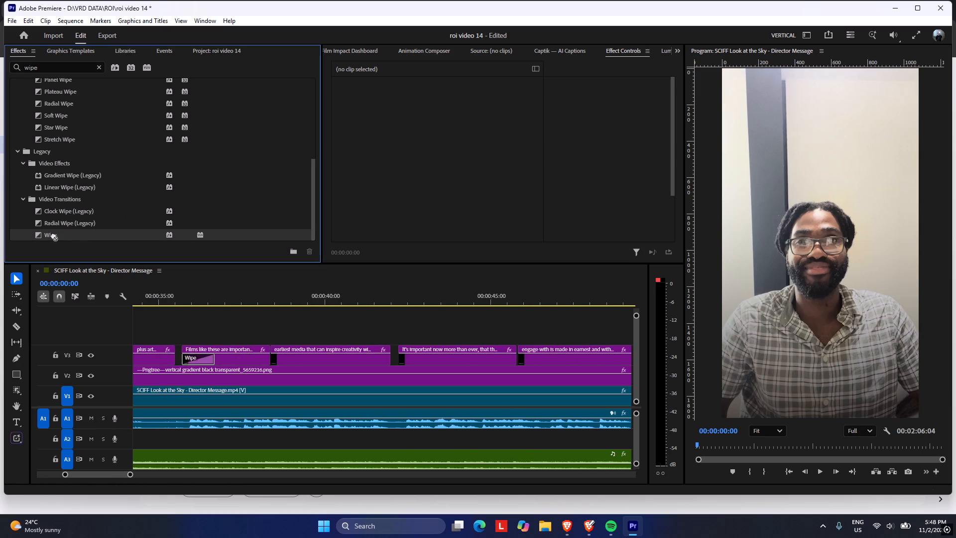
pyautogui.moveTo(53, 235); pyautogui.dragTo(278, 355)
# Trim the "earliest media" caption to start slightly later on V3 and reapply the Wipe transition to its start.
pyautogui.moveTo(272, 345); pyautogui.dragTo(274, 345)
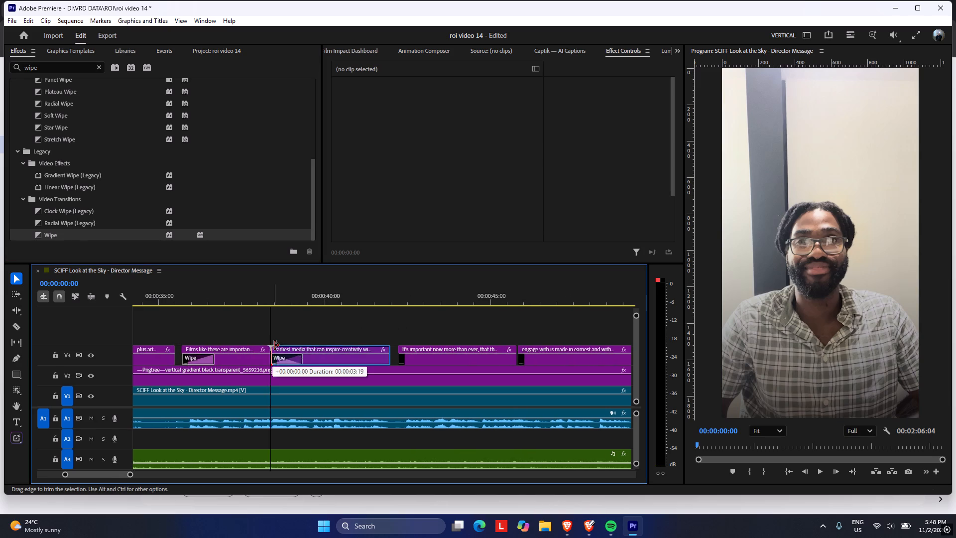
pyautogui.moveTo(274, 345); pyautogui.dragTo(277, 345)
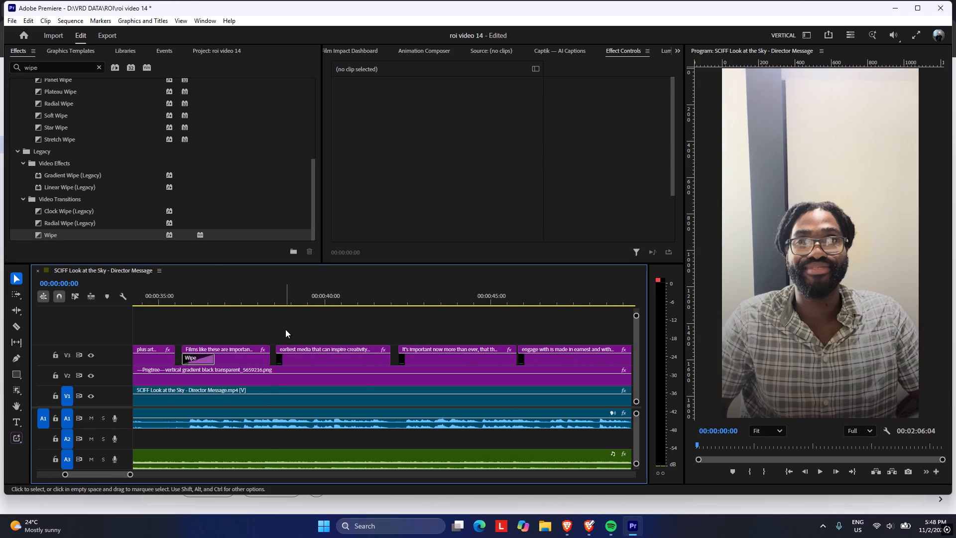
pyautogui.click(285, 329)
pyautogui.click(42, 241)
pyautogui.moveTo(44, 239); pyautogui.dragTo(175, 286)
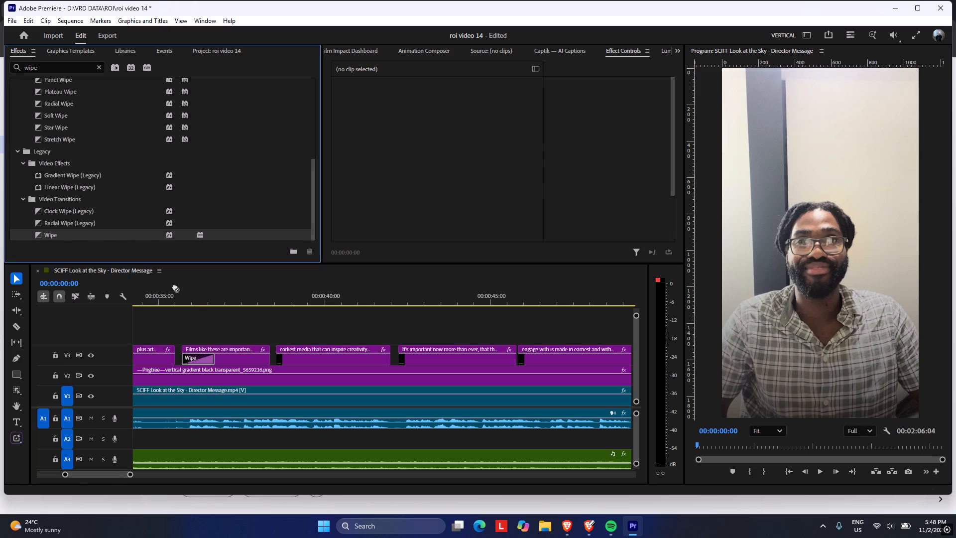
pyautogui.moveTo(175, 286); pyautogui.dragTo(281, 354)
# Apply the Wipe transition to the starts of the captions "It's important now more than ever" and "engage with is made in earned".
pyautogui.scroll(-11, 311, 317)
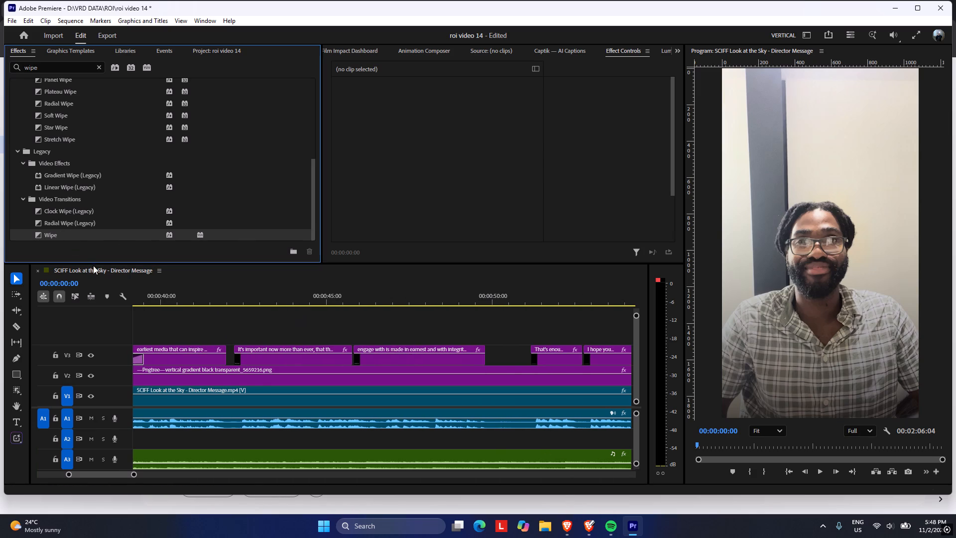
pyautogui.moveTo(47, 233); pyautogui.dragTo(237, 360)
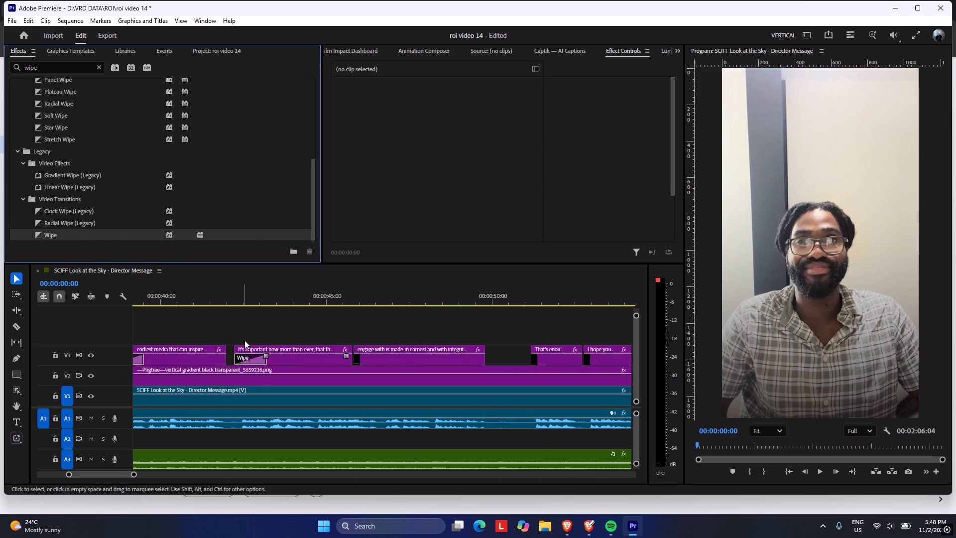
pyautogui.moveTo(52, 234); pyautogui.dragTo(361, 355)
pyautogui.scroll(-7, 437, 328)
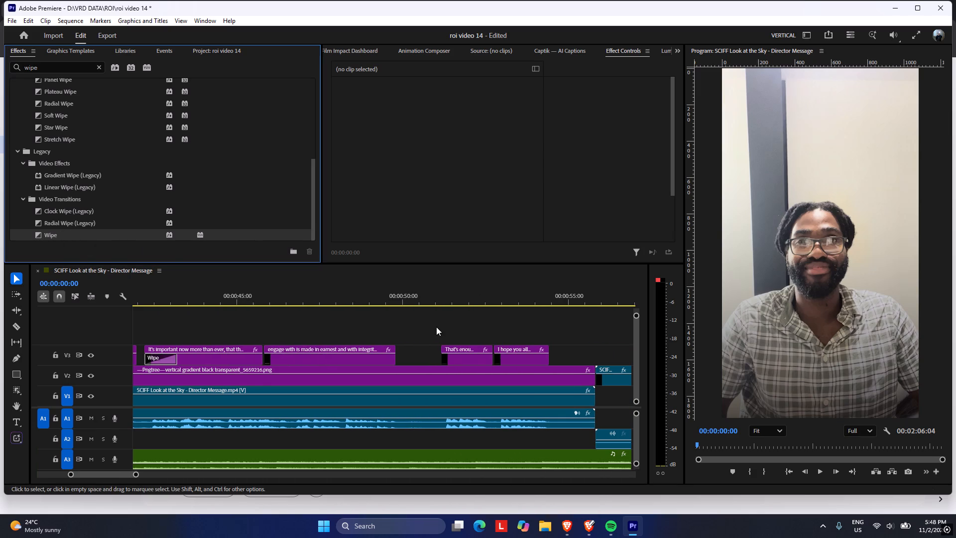
pyautogui.moveTo(50, 236); pyautogui.dragTo(248, 362)
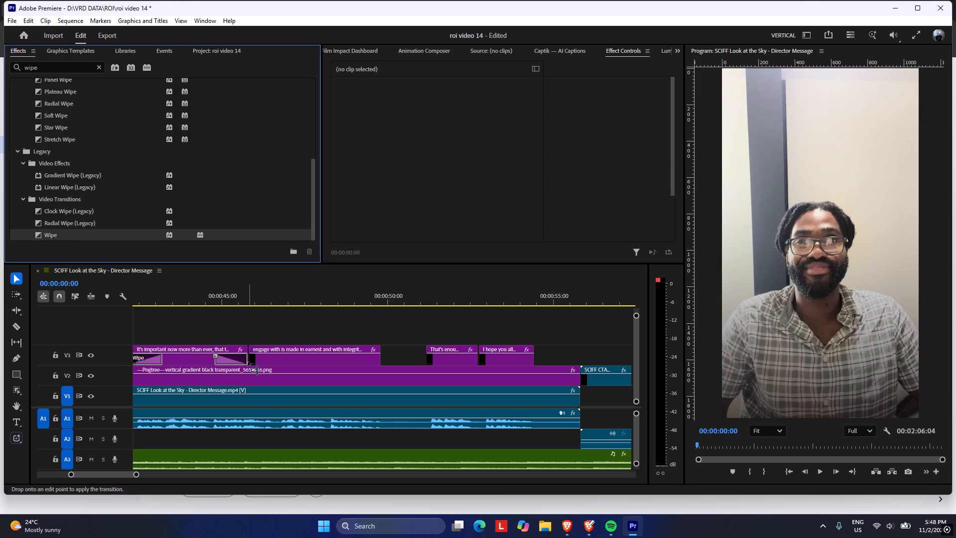
pyautogui.moveTo(248, 362); pyautogui.dragTo(251, 361)
# Apply the Wipe transition to the starts of the last two captions on V3, "That's enou..." and "I hope you all...".
pyautogui.scroll(-5, 306, 317)
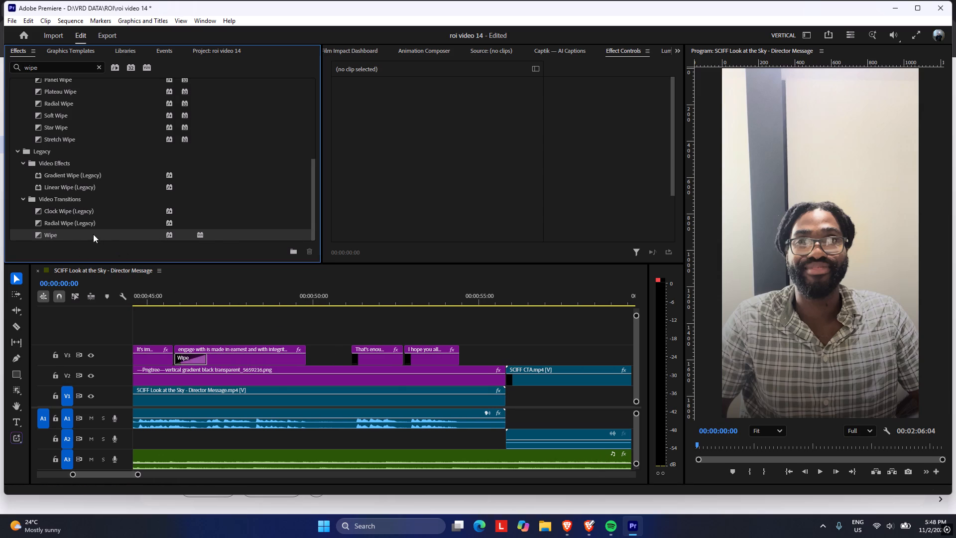
pyautogui.moveTo(51, 235); pyautogui.dragTo(359, 357)
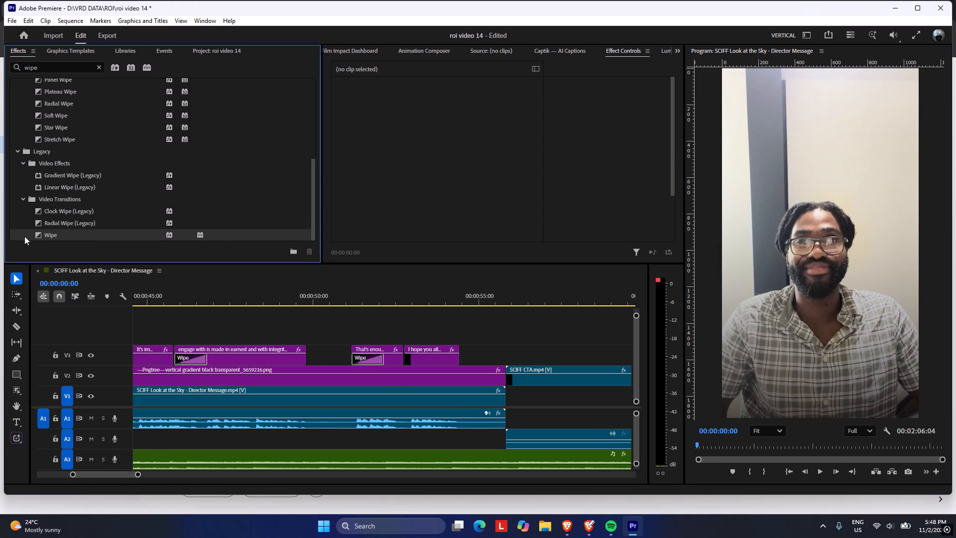
pyautogui.moveTo(43, 235); pyautogui.dragTo(412, 355)
pyautogui.click(416, 322)
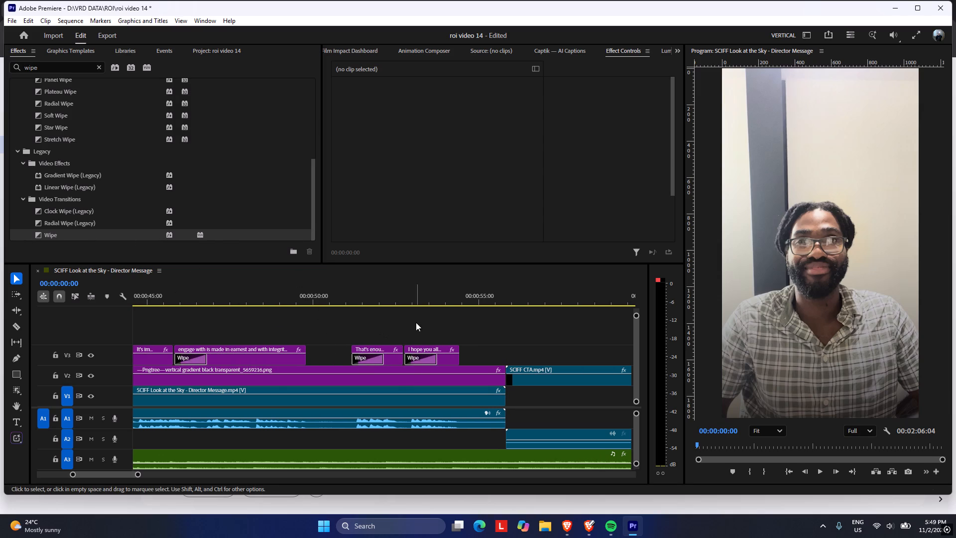
pyautogui.moveTo(138, 473); pyautogui.dragTo(192, 462)
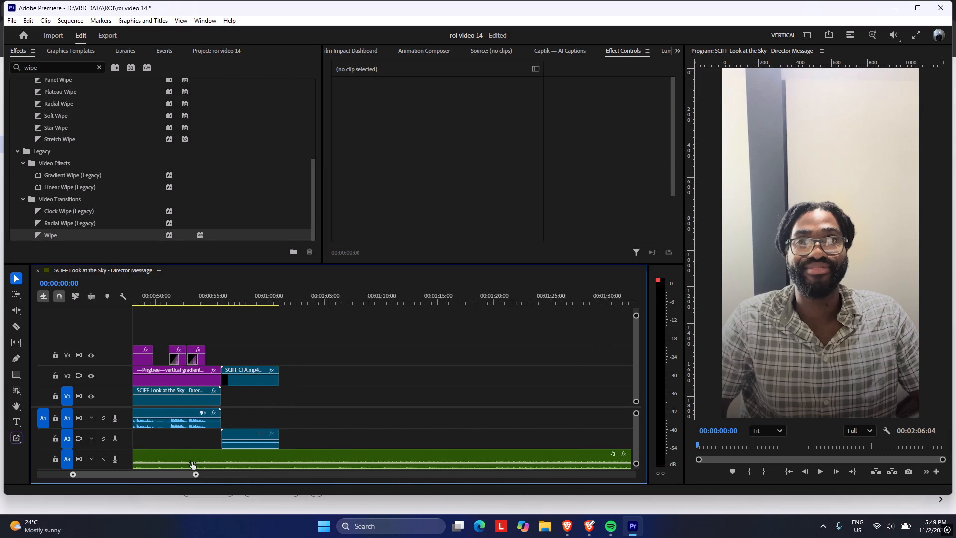
# Look over the full sequence from its beginning to the closing CTA clip, checking the Wipe transitions on the V3 captions.
pyautogui.moveTo(192, 462); pyautogui.dragTo(126, 458)
pyautogui.moveTo(101, 474); pyautogui.dragTo(48, 478)
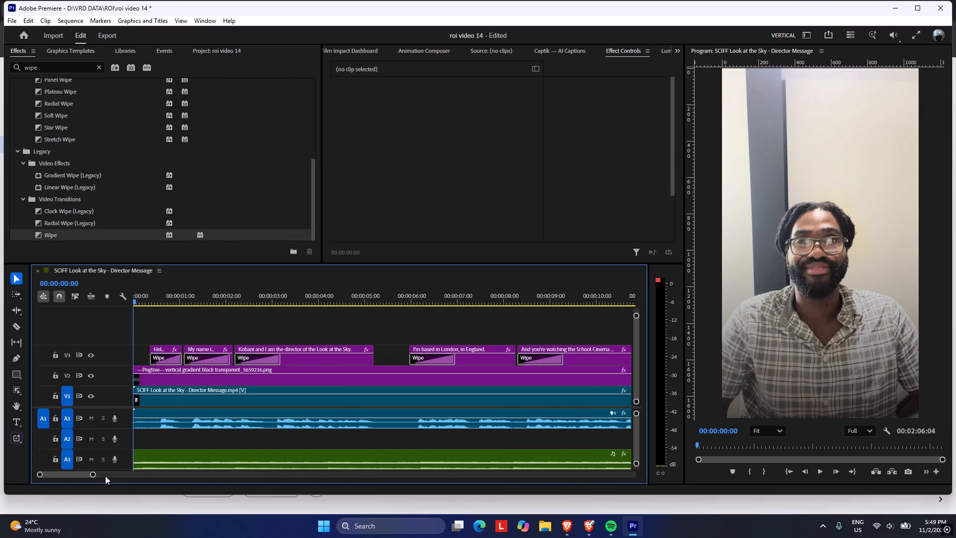
pyautogui.moveTo(91, 474); pyautogui.dragTo(245, 456)
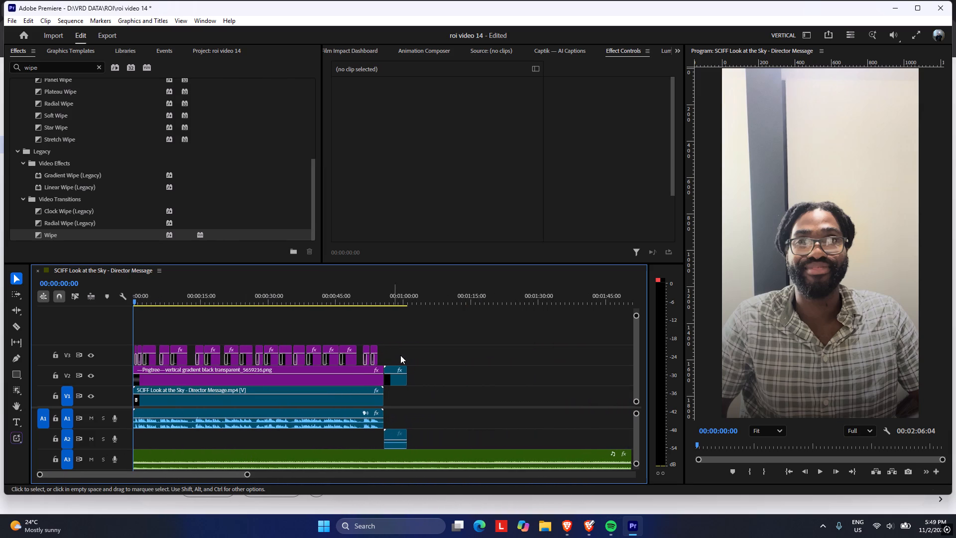
pyautogui.click(408, 350)
pyautogui.click(402, 347)
pyautogui.click(391, 353)
pyautogui.click(386, 358)
pyautogui.click(363, 328)
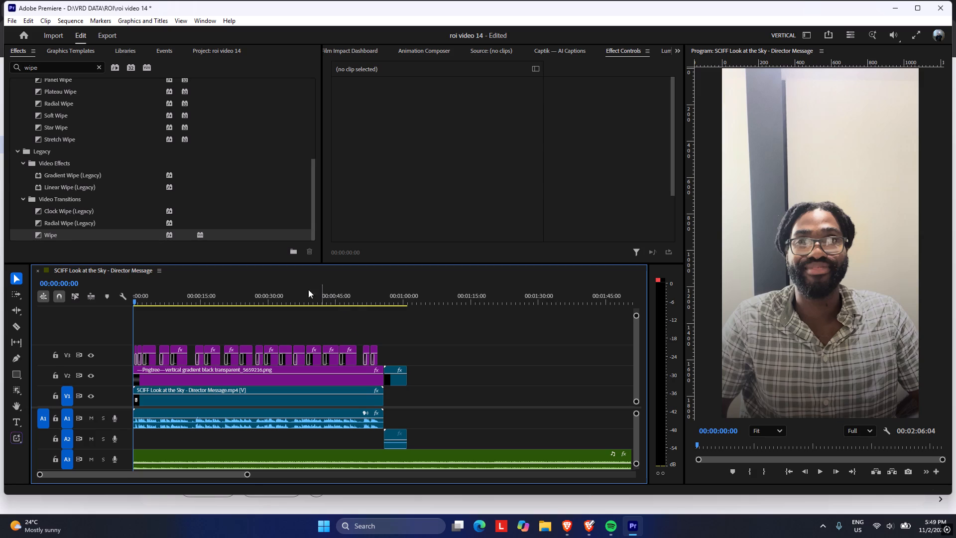
pyautogui.click(183, 318)
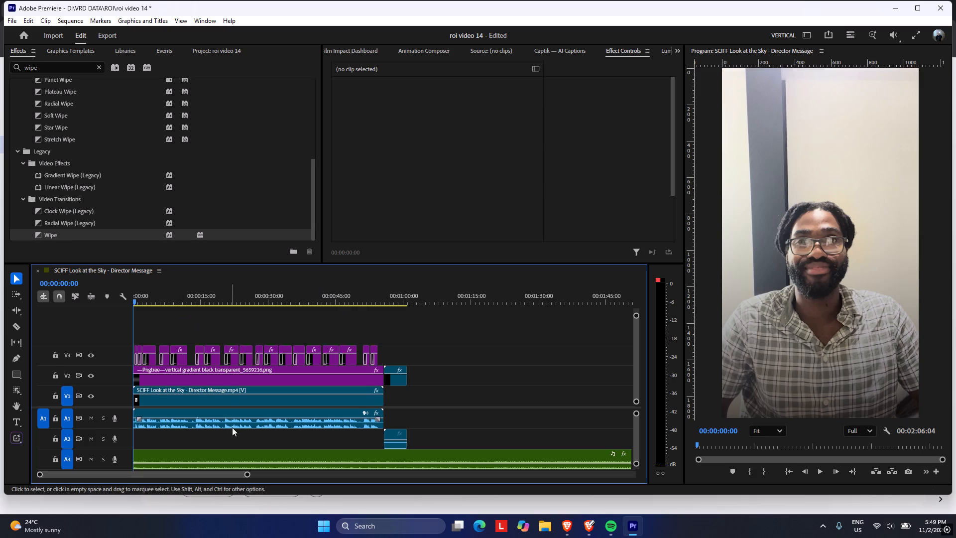
pyautogui.moveTo(246, 473); pyautogui.dragTo(187, 478)
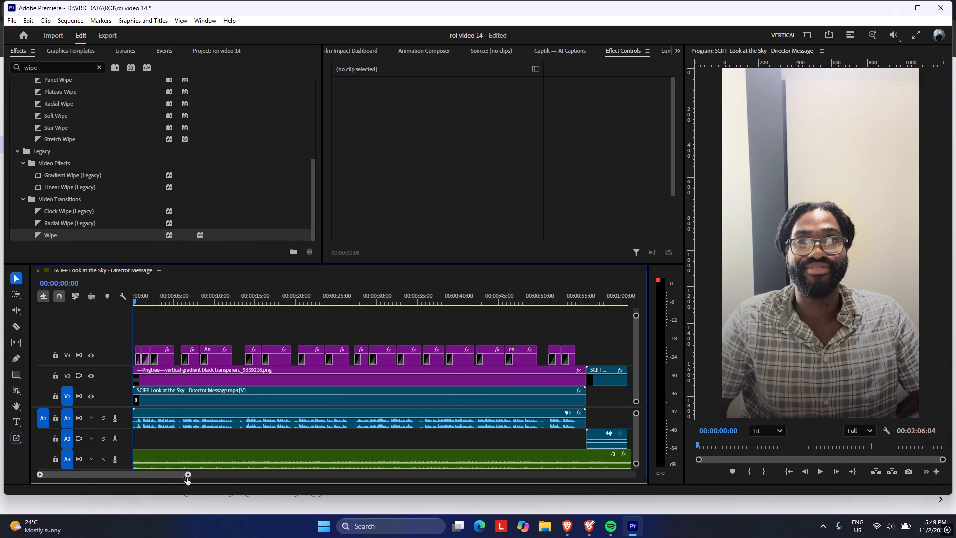
pyautogui.moveTo(187, 478); pyautogui.dragTo(188, 476)
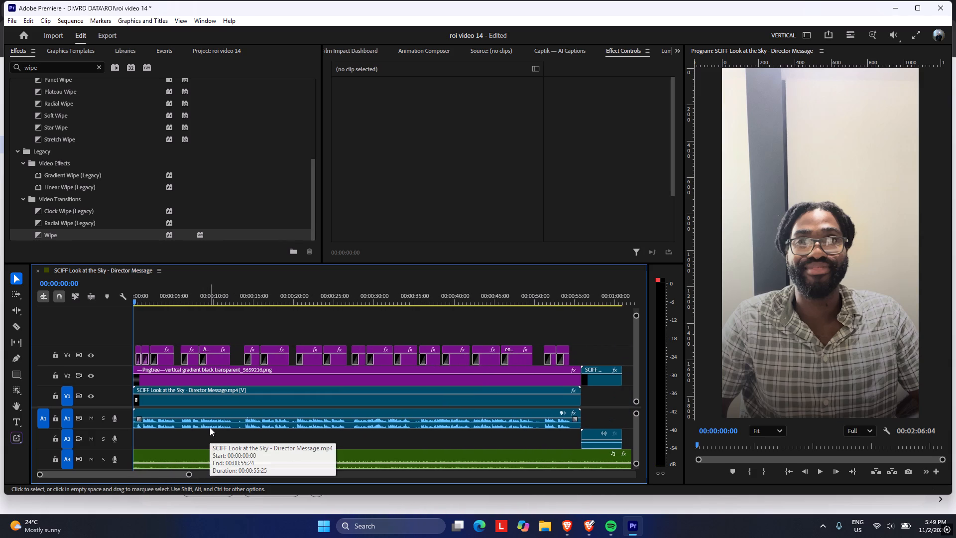
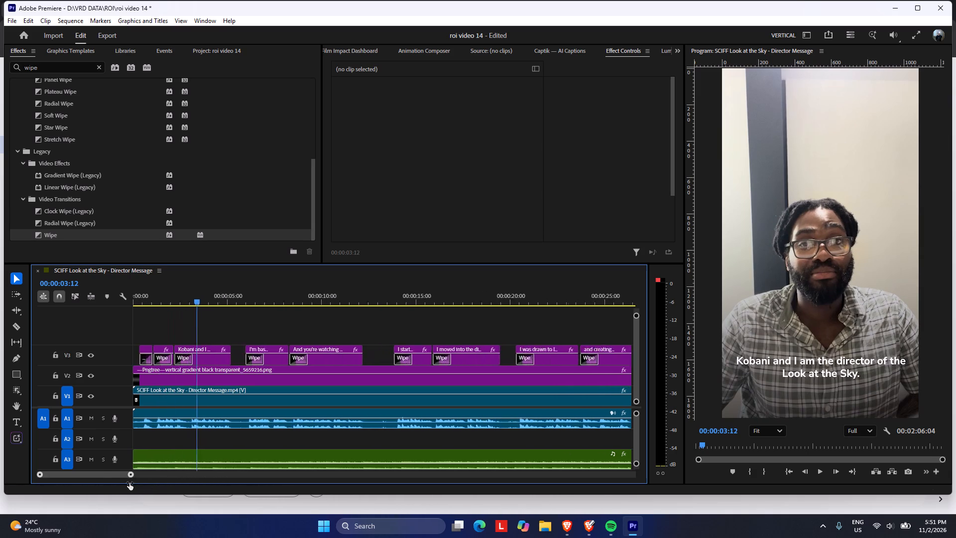
# Duplicate the "...and I am the director of the Look at the Sky." caption from V3 onto V4, directly above the original.
pyautogui.moveTo(129, 483); pyautogui.dragTo(112, 477)
pyautogui.click(251, 358)
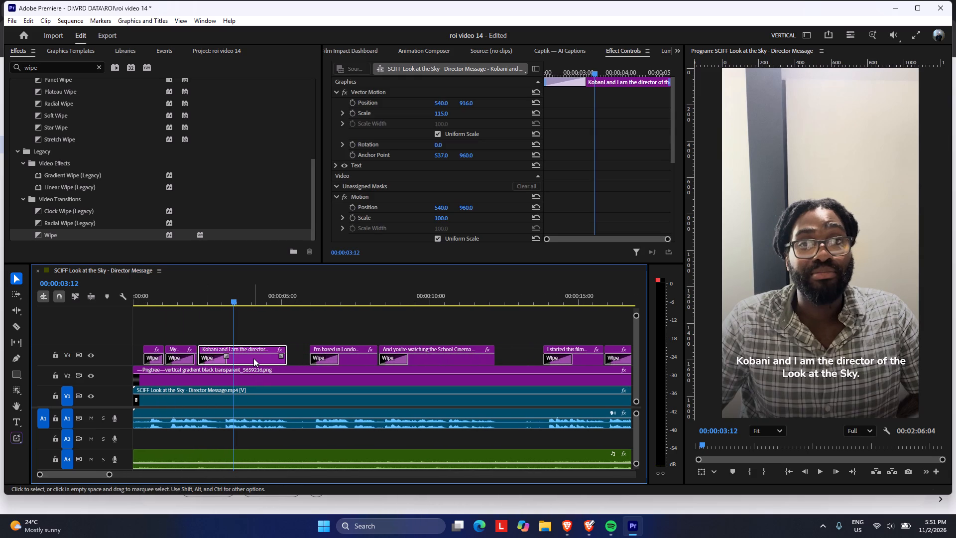
pyautogui.moveTo(254, 359); pyautogui.dragTo(257, 337)
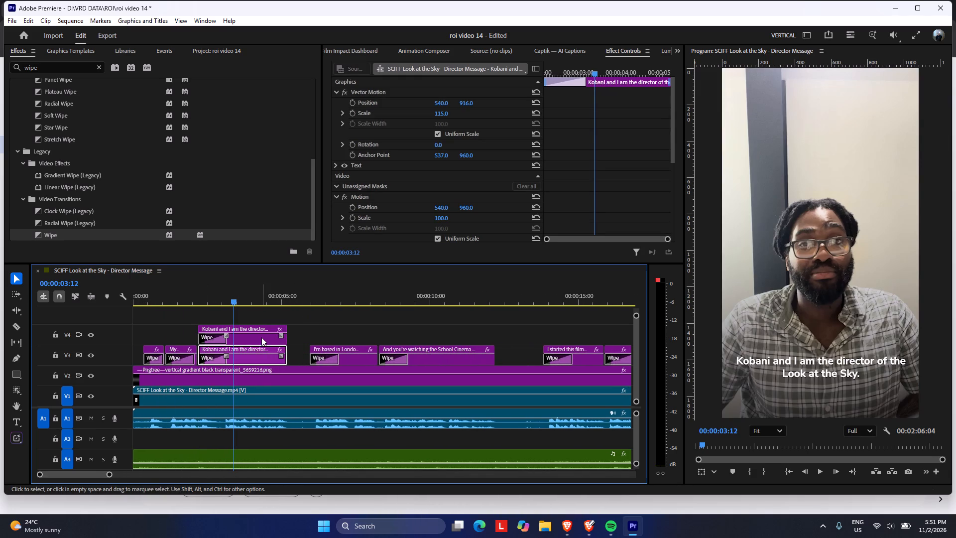
# Inspect the effect settings of the V4 caption copy and view the current frame full screen.
pyautogui.click(261, 337)
pyautogui.scroll(-5, 427, 158)
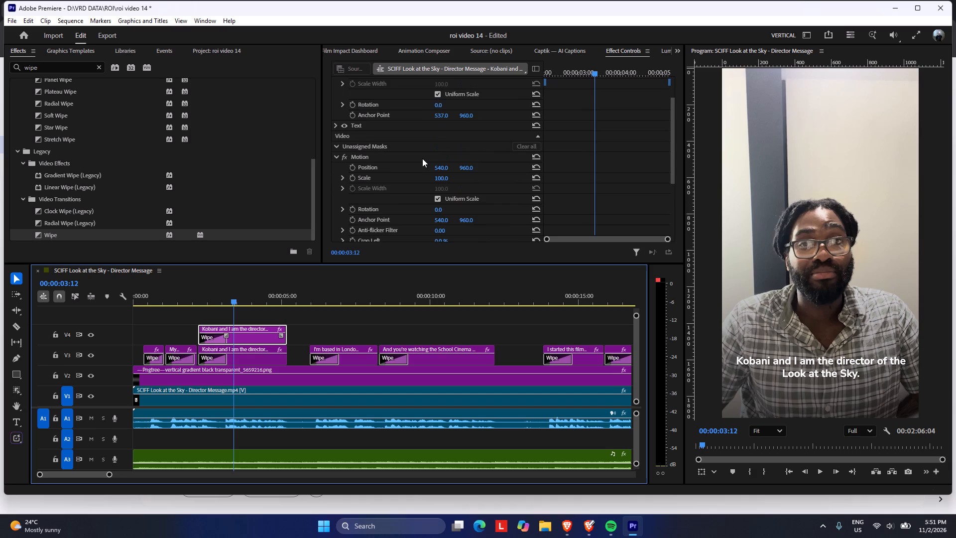
pyautogui.scroll(-13, 422, 158)
pyautogui.scroll(14, 422, 158)
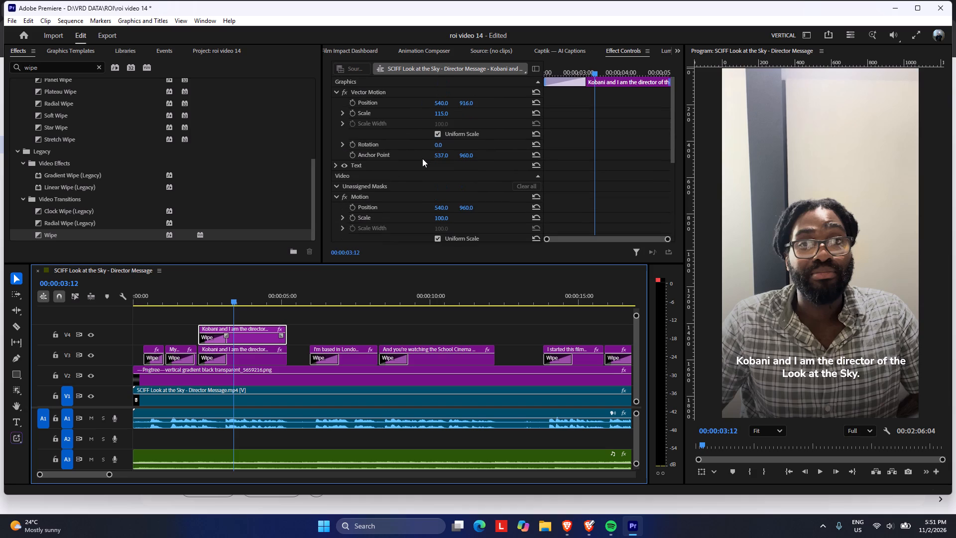
pyautogui.scroll(3, 422, 156)
pyautogui.click(919, 34)
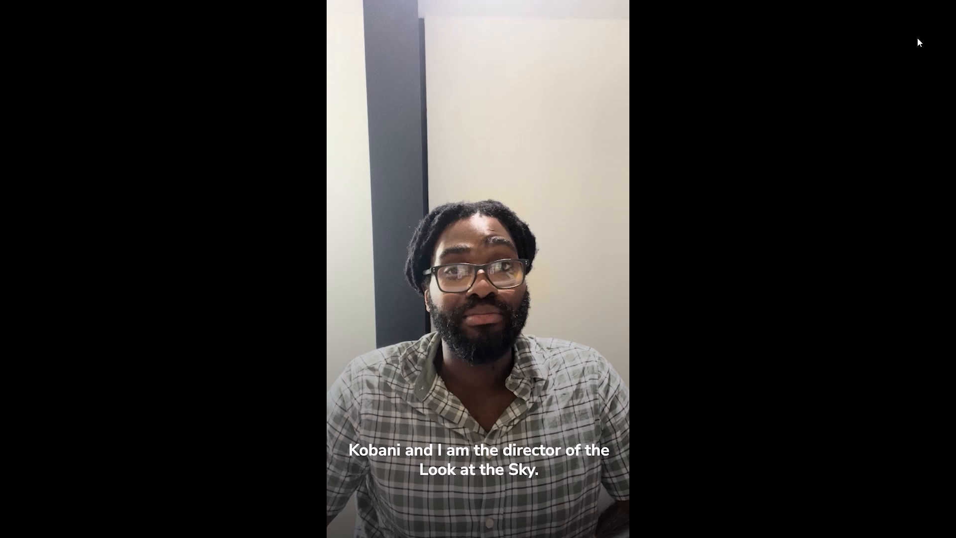
pyautogui.click(676, 114)
pyautogui.press('Escape')
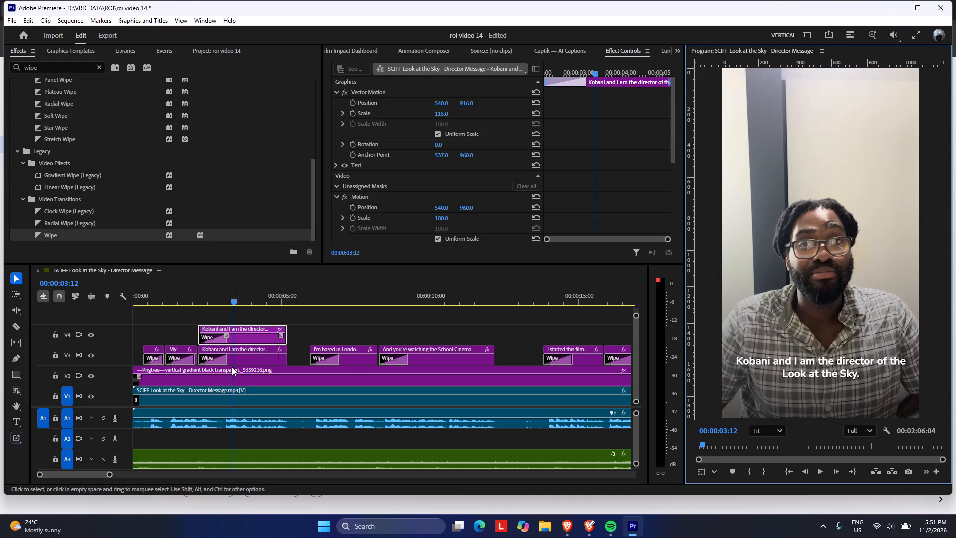
# Delete the second line "Look at the Sky." from the text of the V4 director caption copy.
pyautogui.click(338, 52)
pyautogui.scroll(2, 338, 51)
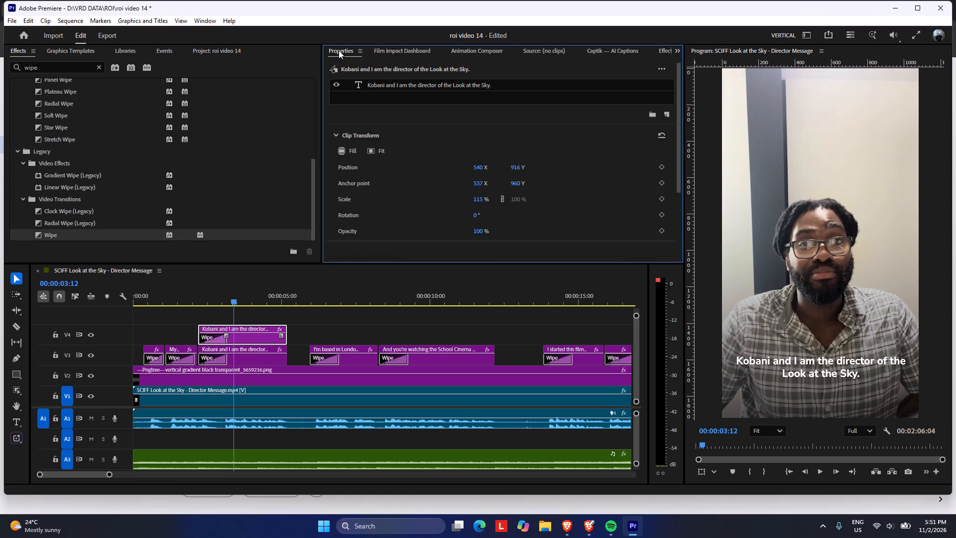
pyautogui.scroll(2, 339, 50)
pyautogui.tripleClick(420, 88)
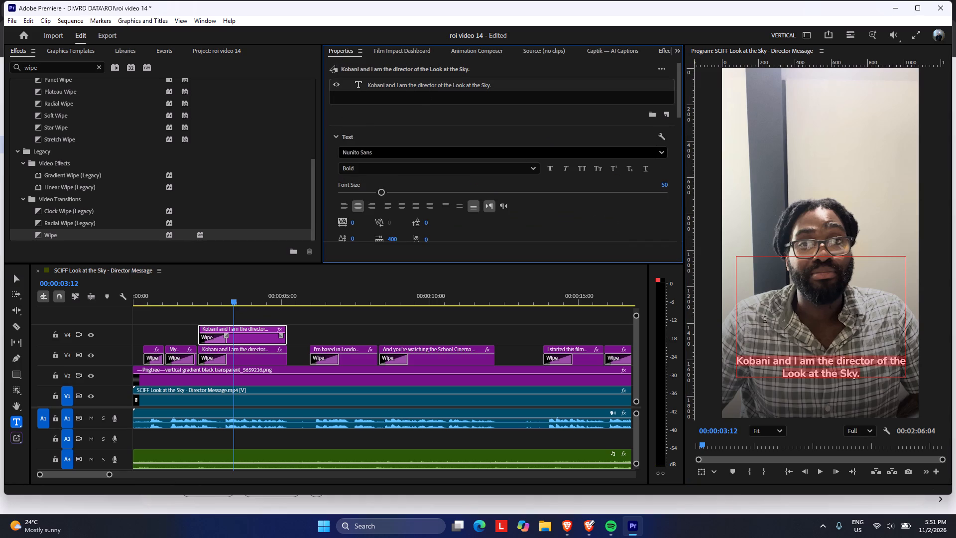
pyautogui.moveTo(867, 372); pyautogui.dragTo(772, 368)
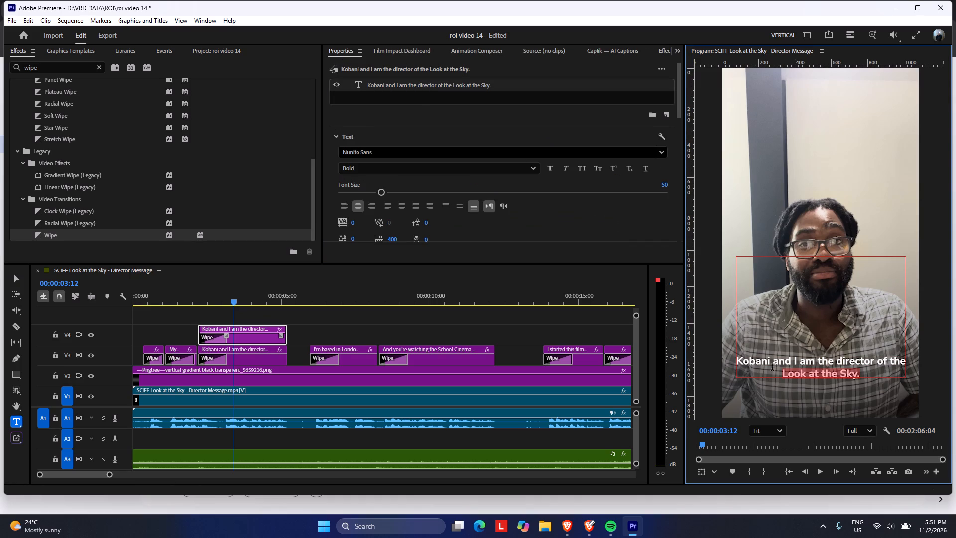
pyautogui.moveTo(772, 368); pyautogui.dragTo(769, 366)
pyautogui.press('BackSpace')
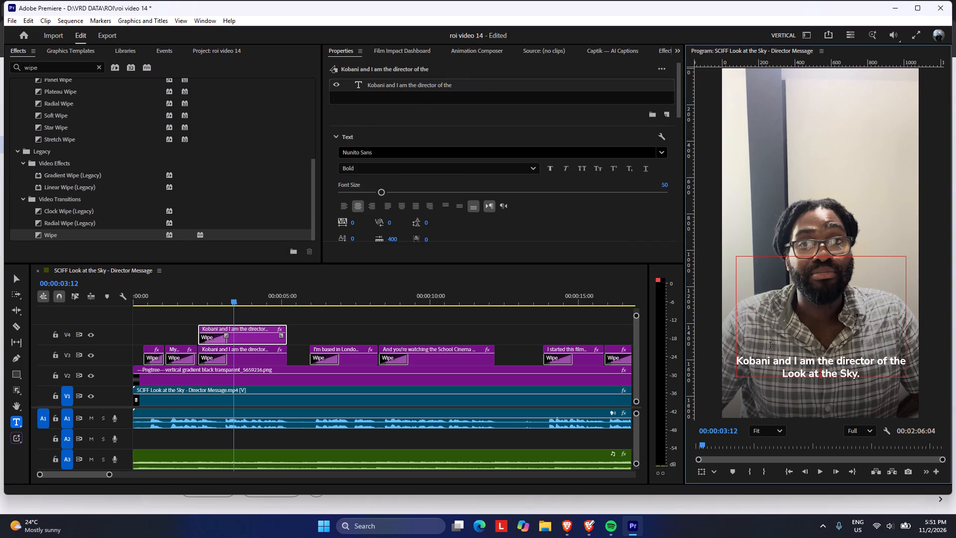
pyautogui.click(296, 324)
# Delete the first line from the original director caption on V3, keeping only "Look at the Sky.".
pyautogui.click(252, 363)
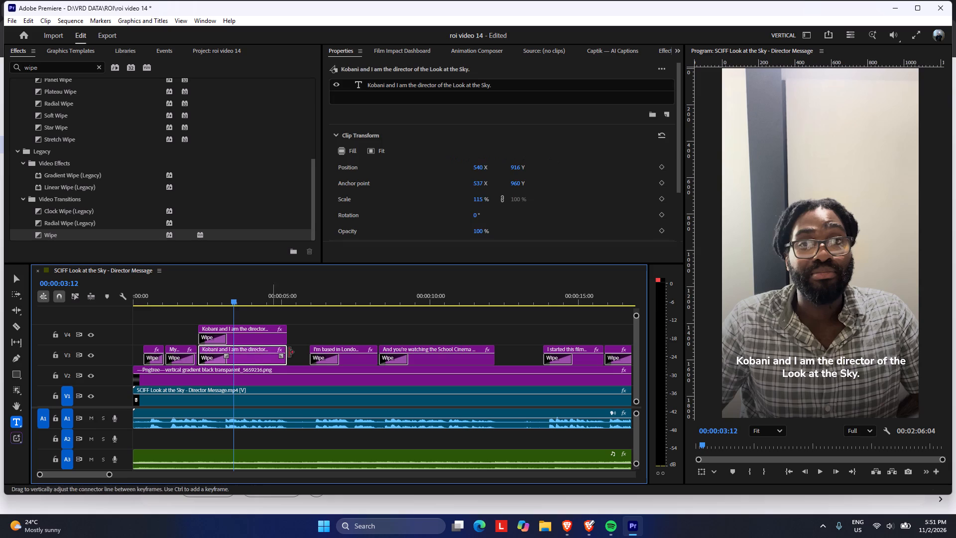
pyautogui.doubleClick(405, 85)
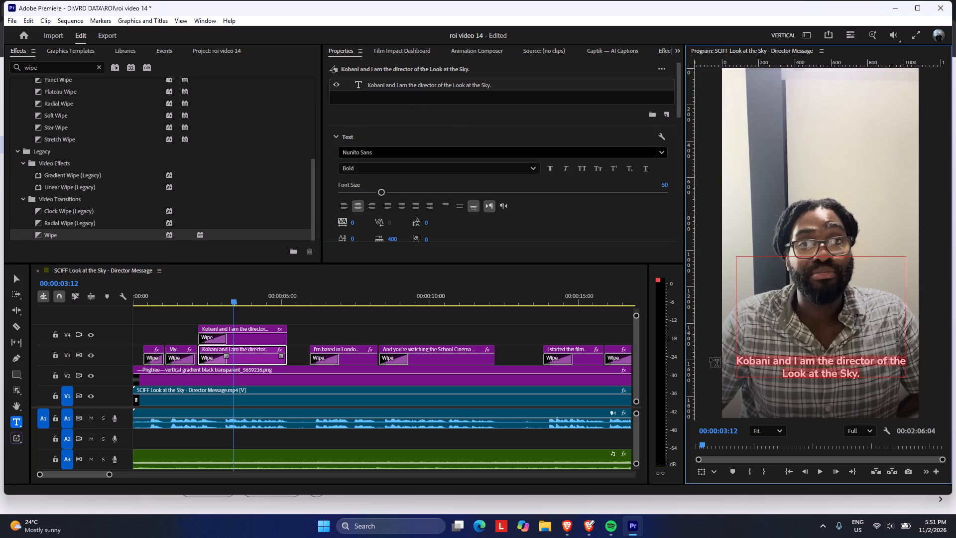
pyautogui.moveTo(738, 359); pyautogui.dragTo(785, 362)
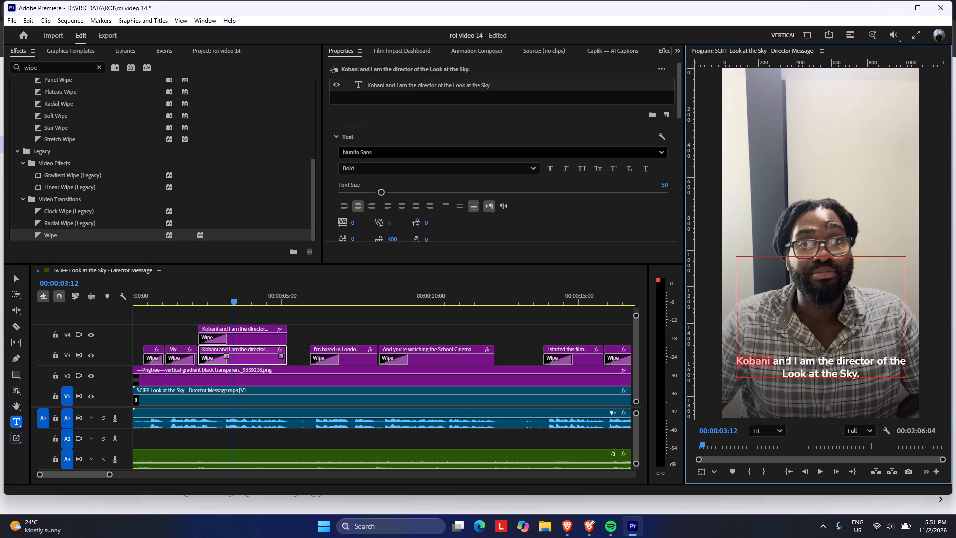
pyautogui.moveTo(785, 362); pyautogui.dragTo(904, 361)
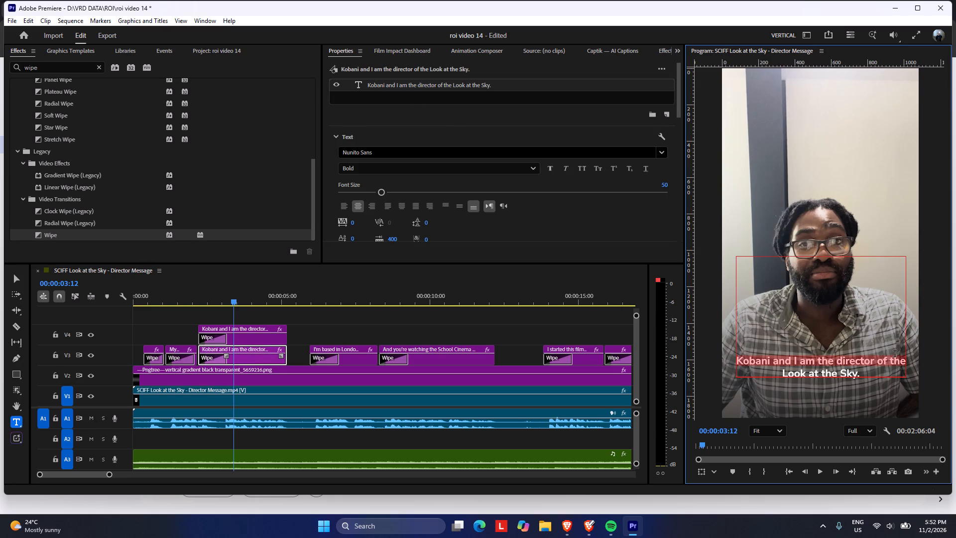
pyautogui.press('BackSpace')
pyautogui.click(325, 330)
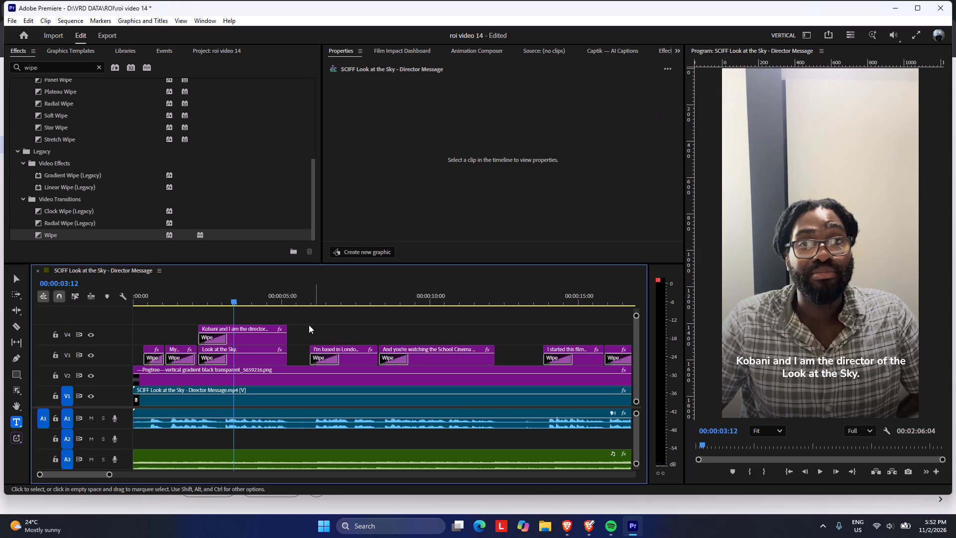
# Trim the start of the "Look at the Sky." caption on V3 to about 00:00:03:12.
pyautogui.moveTo(200, 348); pyautogui.dragTo(249, 350)
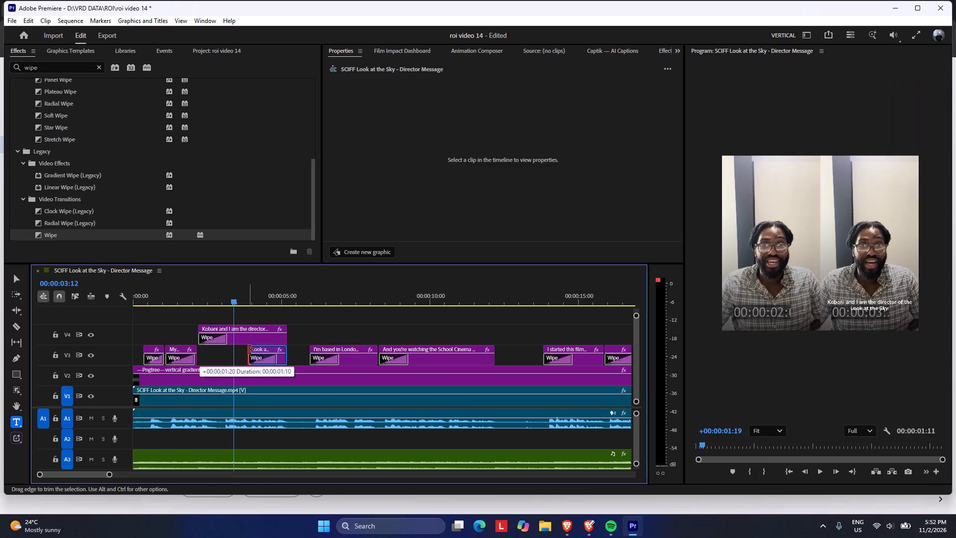
pyautogui.moveTo(249, 350); pyautogui.dragTo(239, 348)
# Check the staggered caption lines, then duplicate the "And you're watching the School Cinema International film festival." caption from V3 onto V4.
pyautogui.moveTo(231, 301); pyautogui.dragTo(224, 310)
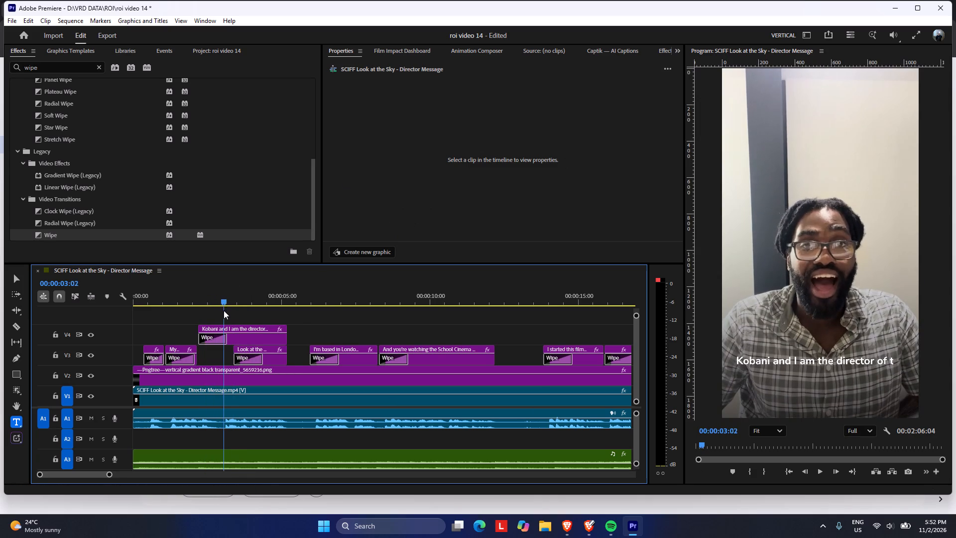
pyautogui.moveTo(224, 310); pyautogui.dragTo(266, 323)
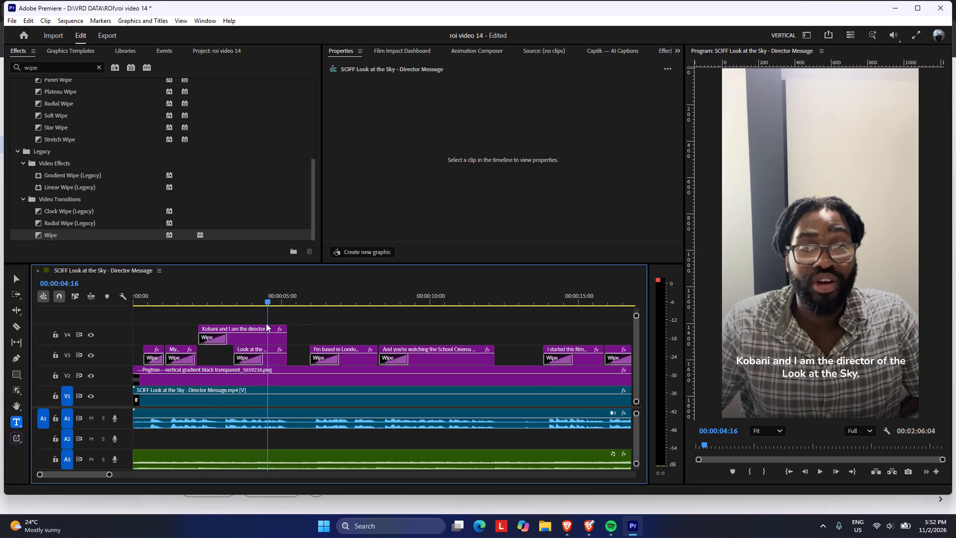
pyautogui.moveTo(266, 323); pyautogui.dragTo(310, 326)
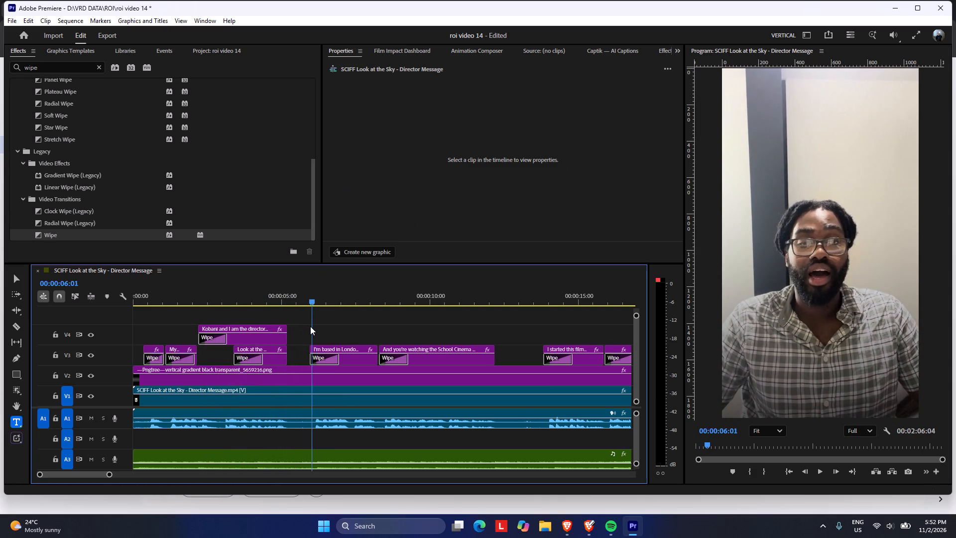
pyautogui.moveTo(310, 326); pyautogui.dragTo(361, 333)
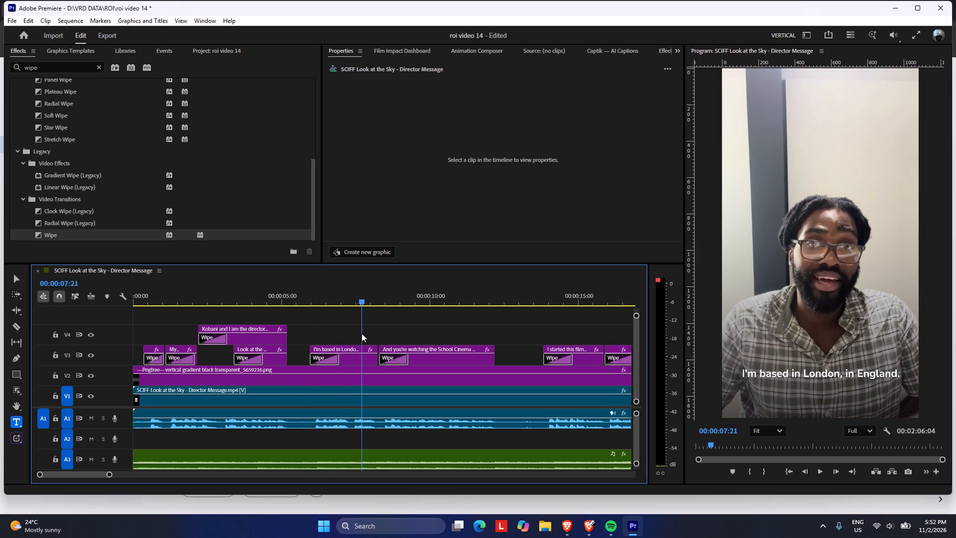
pyautogui.moveTo(361, 333); pyautogui.dragTo(414, 339)
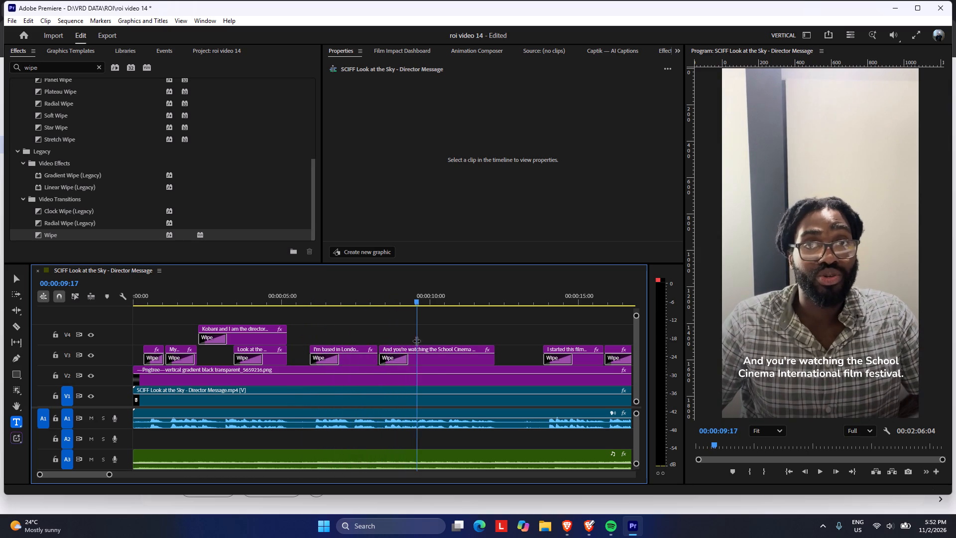
pyautogui.click(431, 364)
pyautogui.keyDown('alt'); pyautogui.moveTo(431, 364); pyautogui.dragTo(430, 361); pyautogui.keyUp('alt')
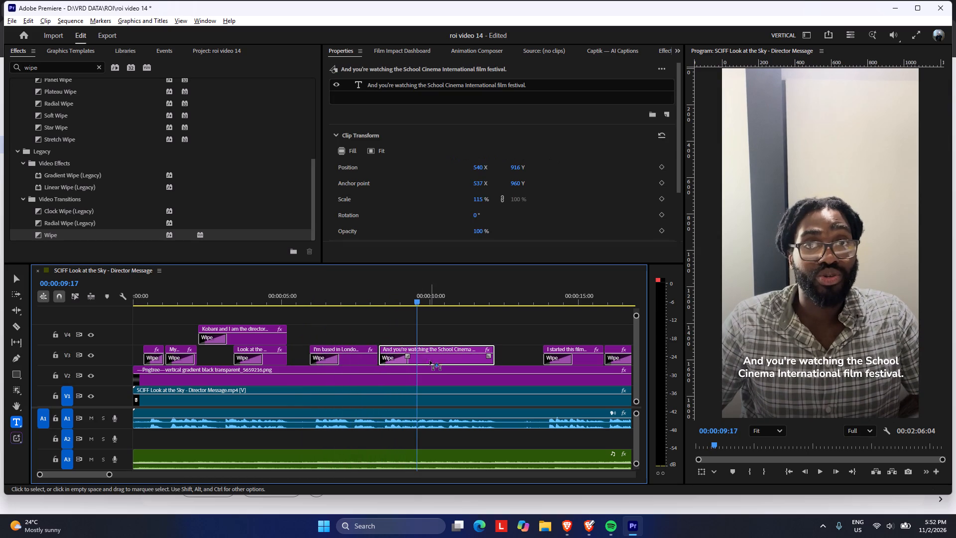
pyautogui.keyDown('alt'); pyautogui.moveTo(430, 361); pyautogui.dragTo(428, 339); pyautogui.keyUp('alt')
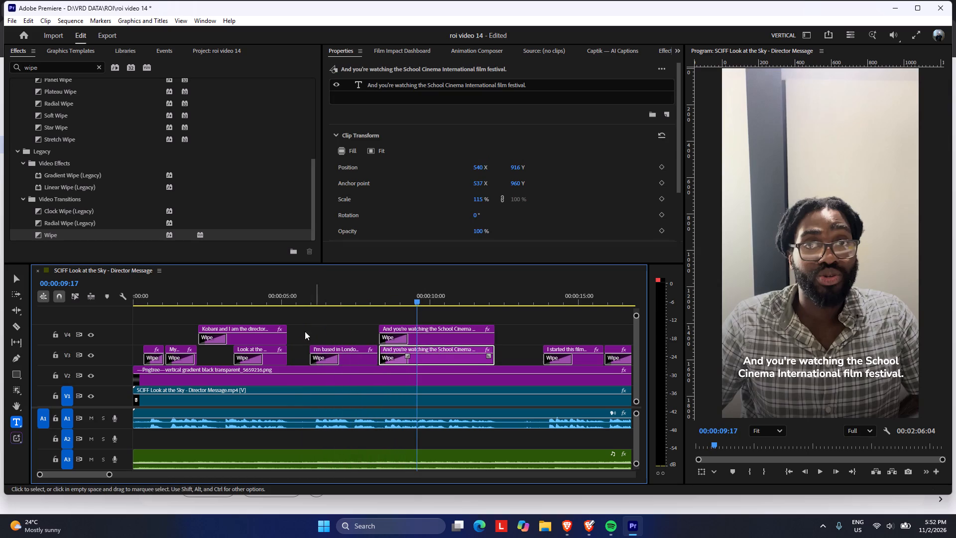
# Lengthen the Wipe transition at the start of the director caption on V4 so it ends slightly later.
pyautogui.moveTo(227, 335); pyautogui.dragTo(242, 333)
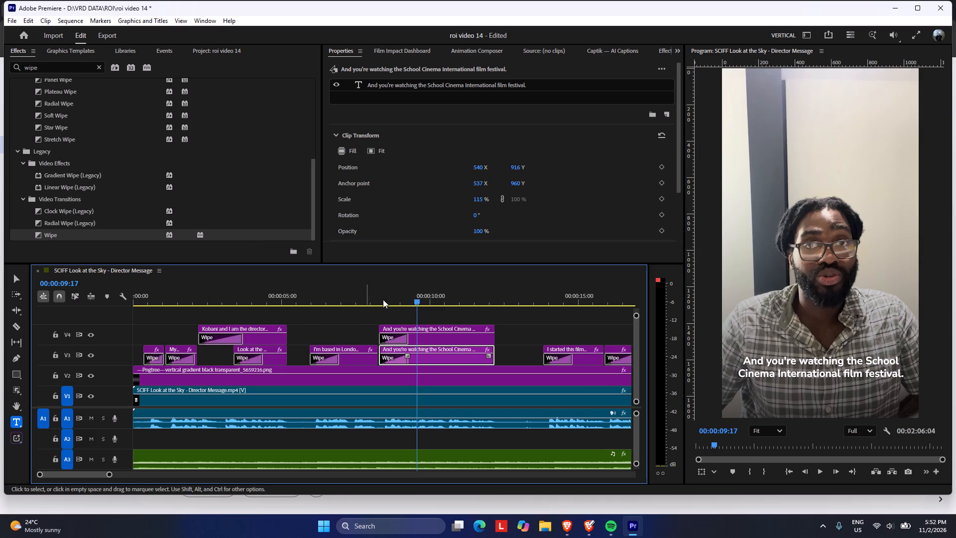
# Delete the second line "Cinema International film festival." from the V4 copy of the "And you're watching the School" caption.
pyautogui.moveTo(411, 295); pyautogui.dragTo(404, 295)
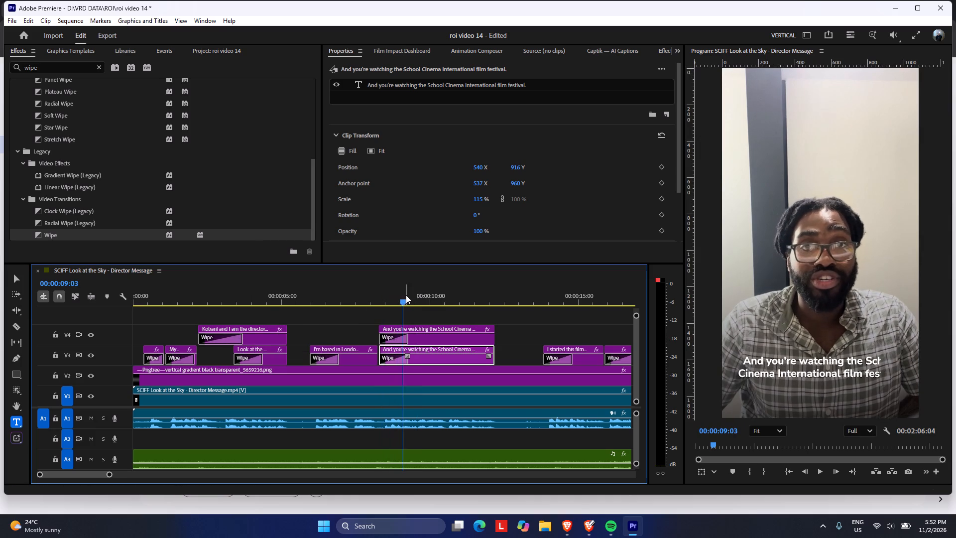
pyautogui.moveTo(402, 293); pyautogui.dragTo(440, 298)
pyautogui.click(437, 340)
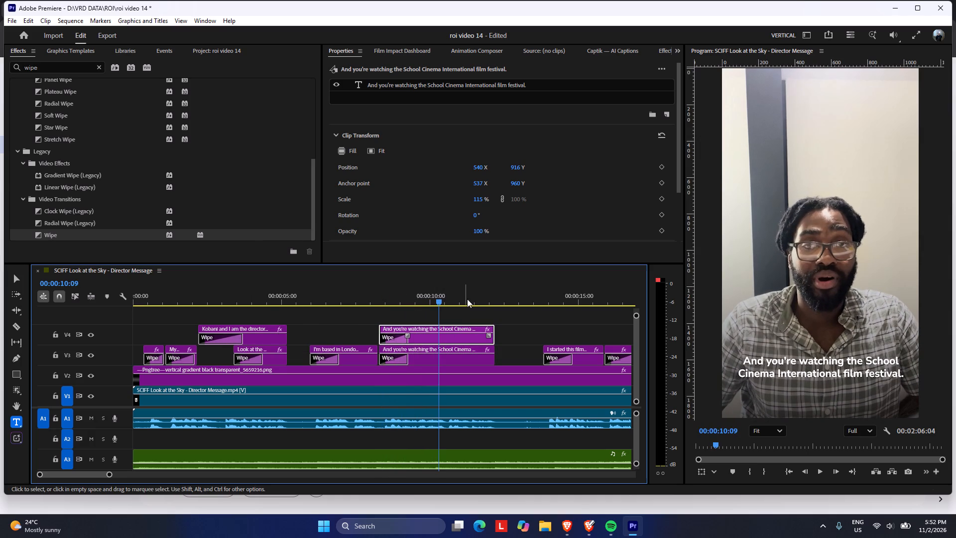
pyautogui.doubleClick(424, 86)
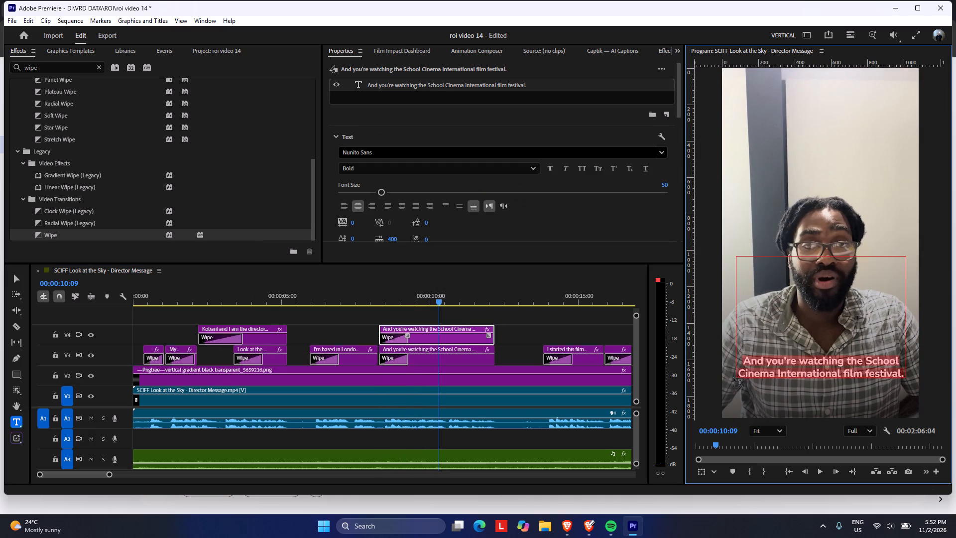
pyautogui.moveTo(740, 372); pyautogui.dragTo(905, 380)
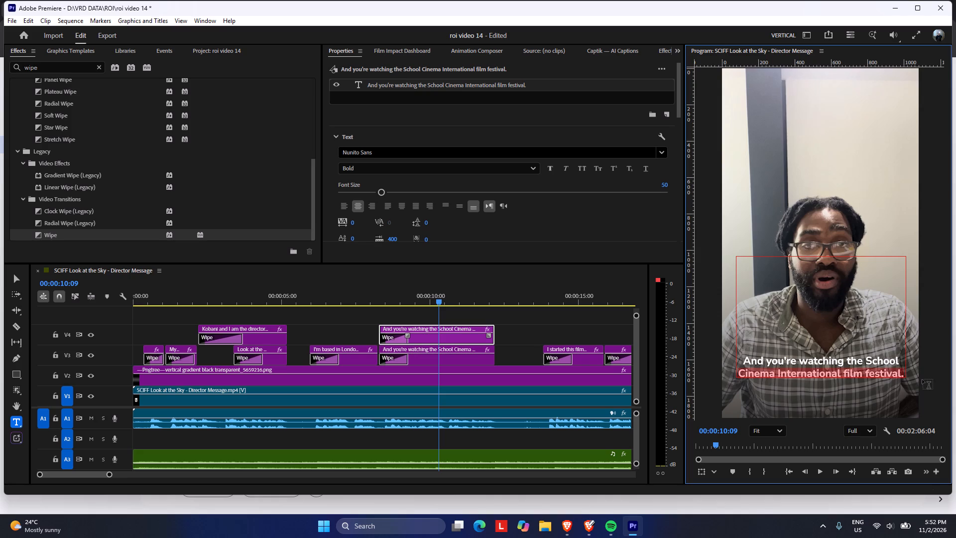
pyautogui.press('BackSpace')
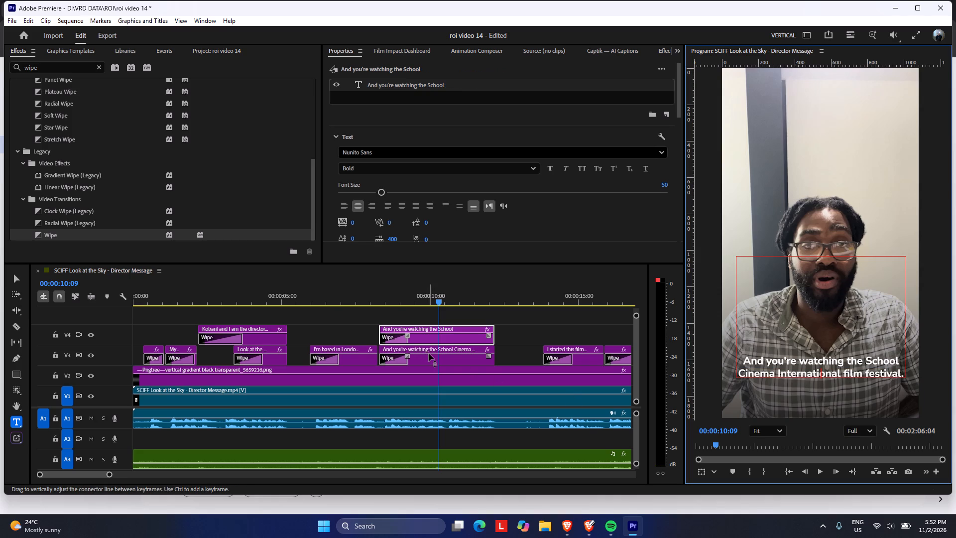
# Delete the first line "And you're watching the School" from the original caption on V3, keeping "Cinema International film festival.".
pyautogui.click(428, 359)
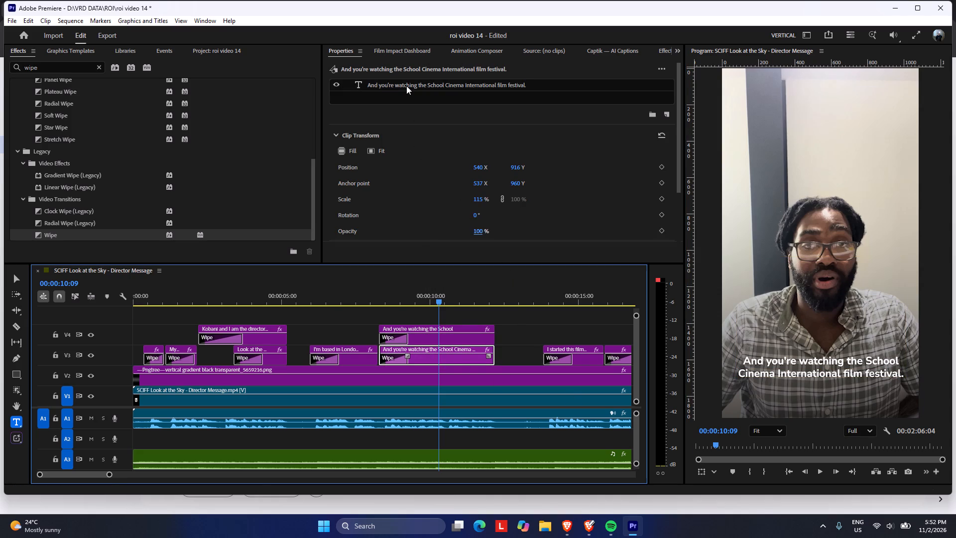
pyautogui.doubleClick(406, 86)
pyautogui.moveTo(746, 361); pyautogui.dragTo(747, 361)
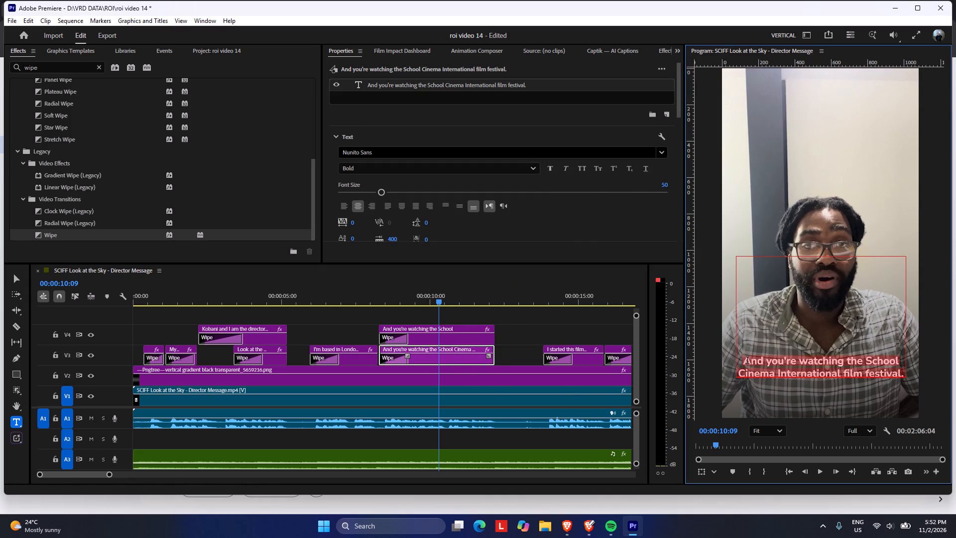
pyautogui.moveTo(747, 361); pyautogui.dragTo(903, 358)
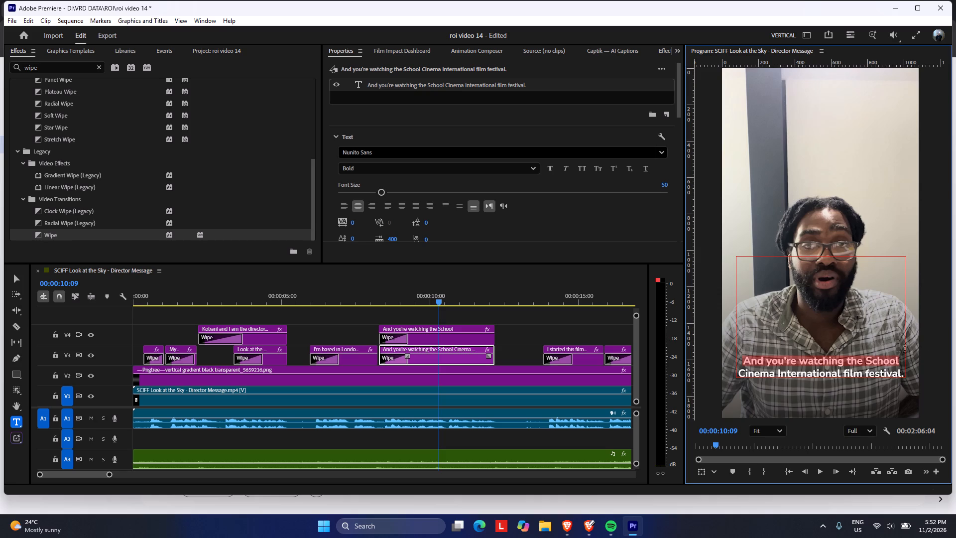
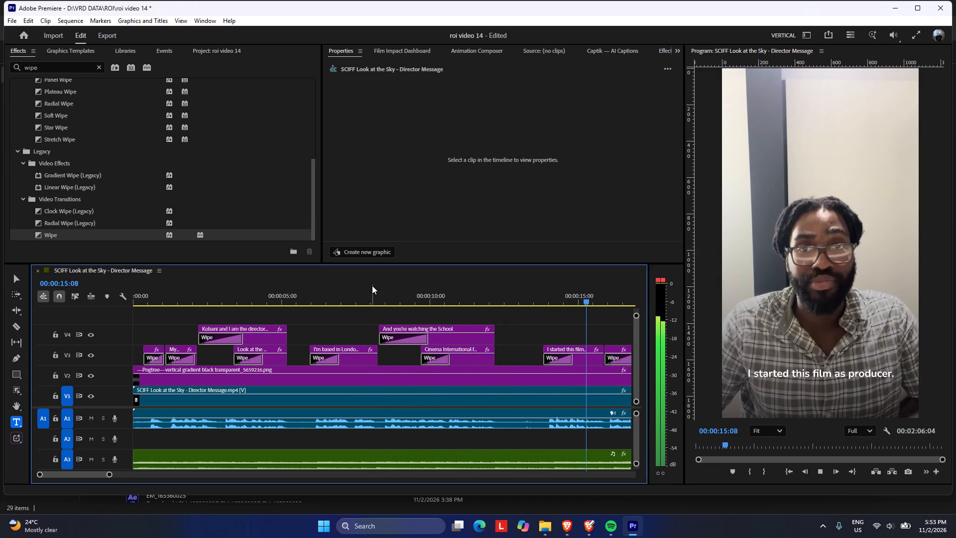
# Duplicate the "I moved into the director role around halfway into the project." caption from V3 onto V4.
pyautogui.press('space')
pyautogui.scroll(-10, 400, 318)
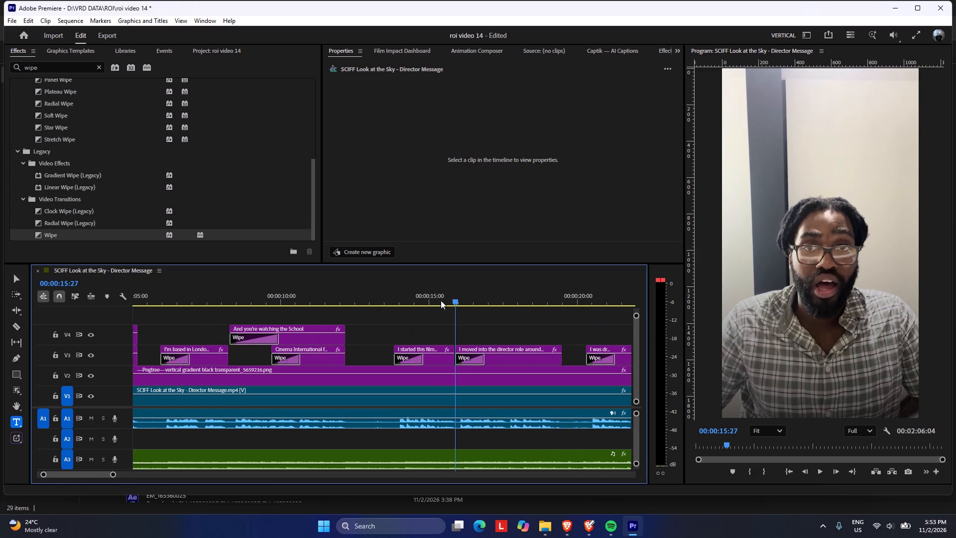
pyautogui.moveTo(459, 297); pyautogui.dragTo(492, 305)
pyautogui.click(503, 358)
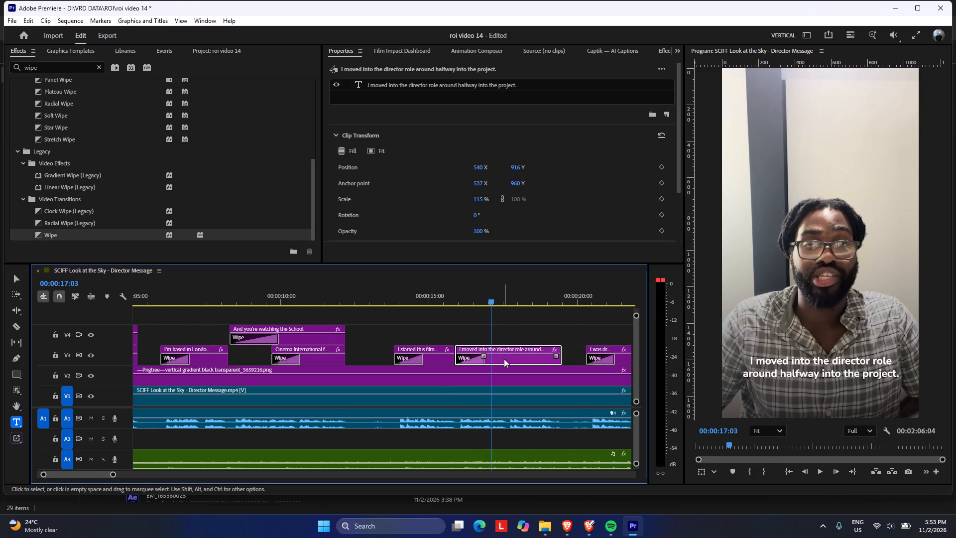
pyautogui.keyDown('alt'); pyautogui.moveTo(505, 360); pyautogui.dragTo(507, 336); pyautogui.keyUp('alt')
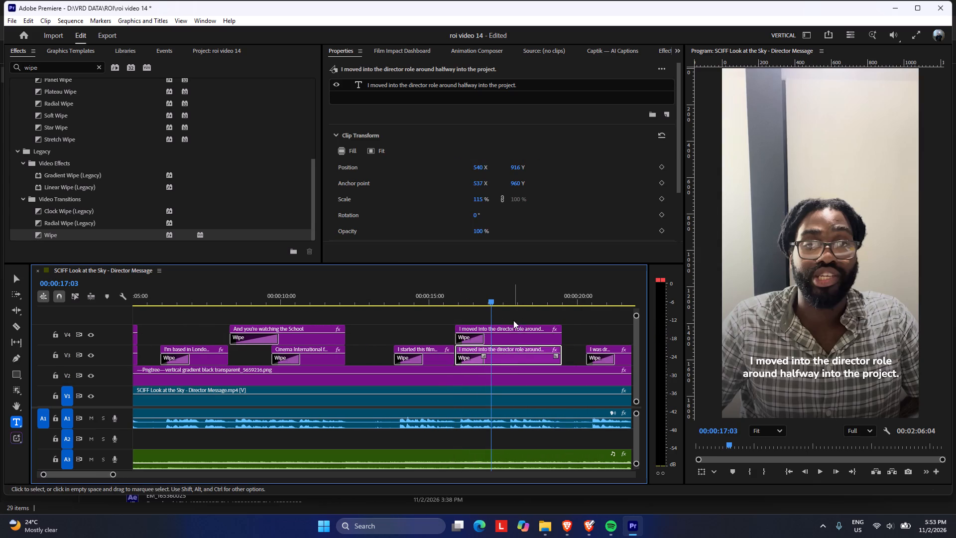
# Delete the second line "around halfway into the project." from the V4 copy of the "I moved into the director role" caption.
pyautogui.click(514, 339)
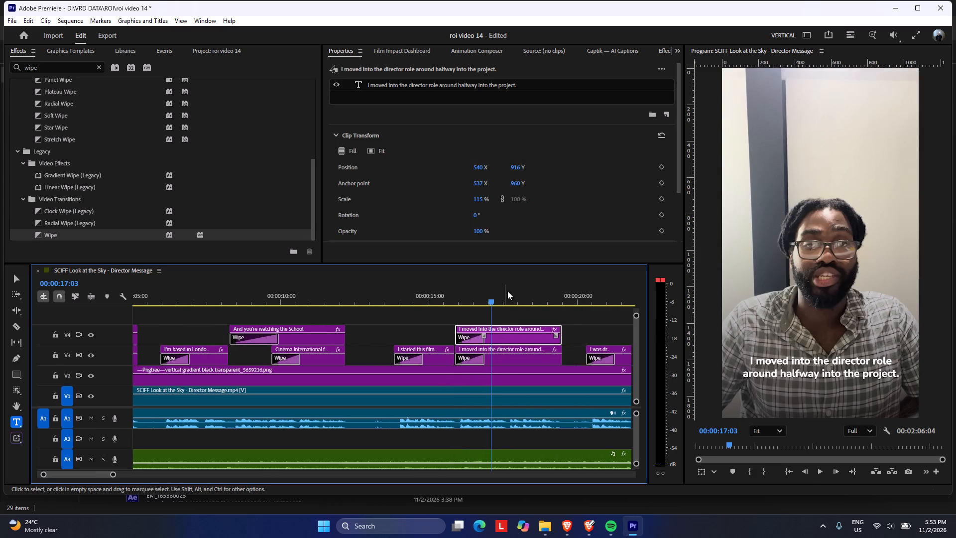
pyautogui.doubleClick(417, 83)
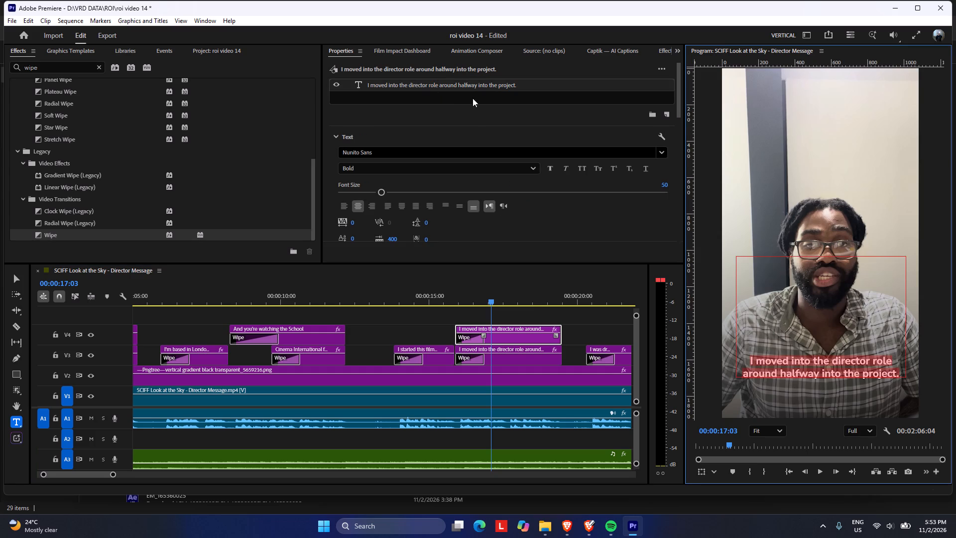
pyautogui.moveTo(744, 374); pyautogui.dragTo(768, 380)
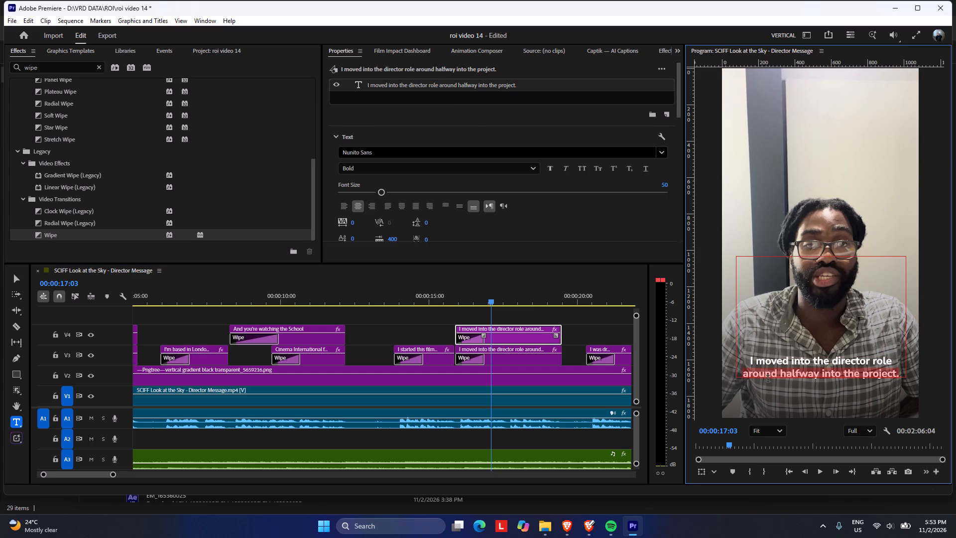
pyautogui.moveTo(768, 380); pyautogui.dragTo(869, 386)
pyautogui.press('BackSpace')
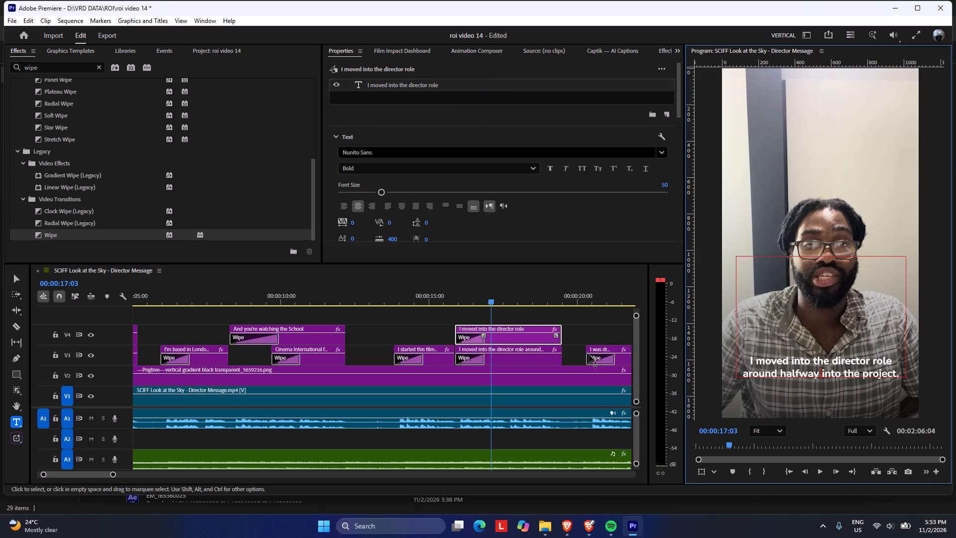
# Delete the first line "I moved into the director role" from the original caption on V3, keeping "around halfway into the project.".
pyautogui.click(523, 356)
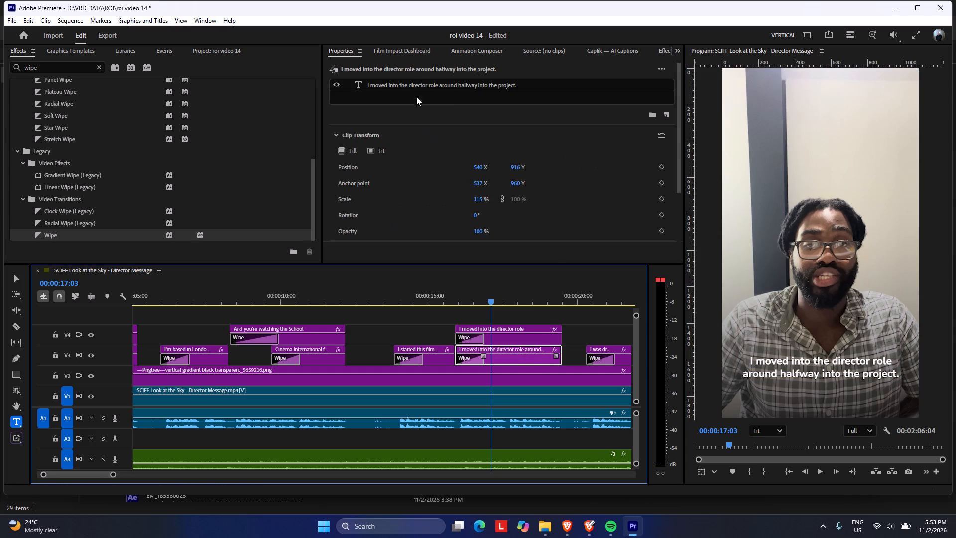
pyautogui.doubleClick(417, 84)
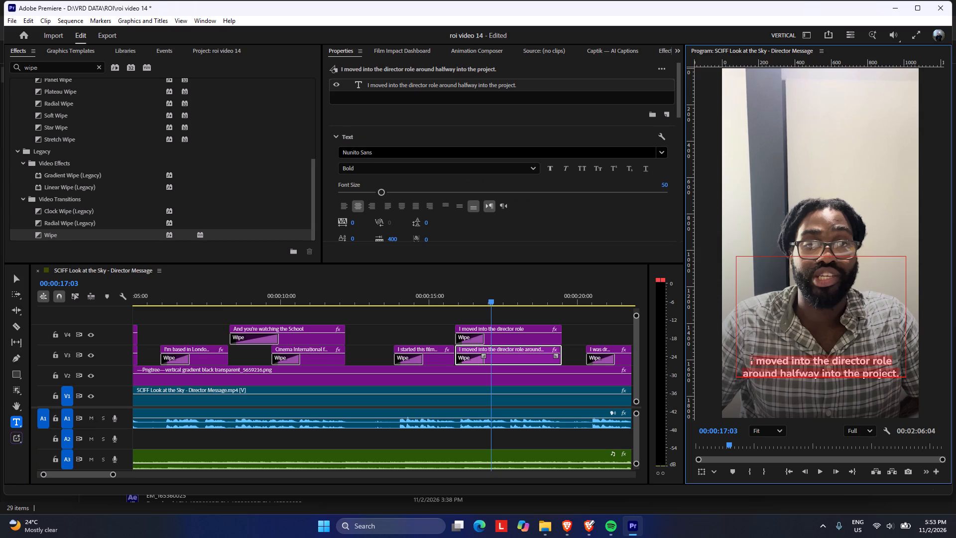
pyautogui.moveTo(751, 361); pyautogui.dragTo(889, 368)
pyautogui.moveTo(889, 368); pyautogui.dragTo(892, 363)
pyautogui.press('BackSpace')
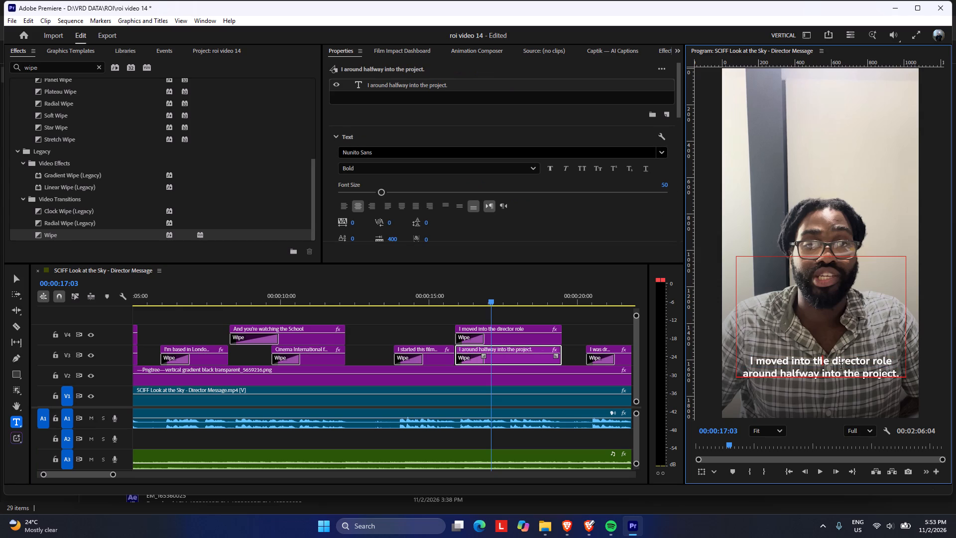
pyautogui.press('BackSpace')
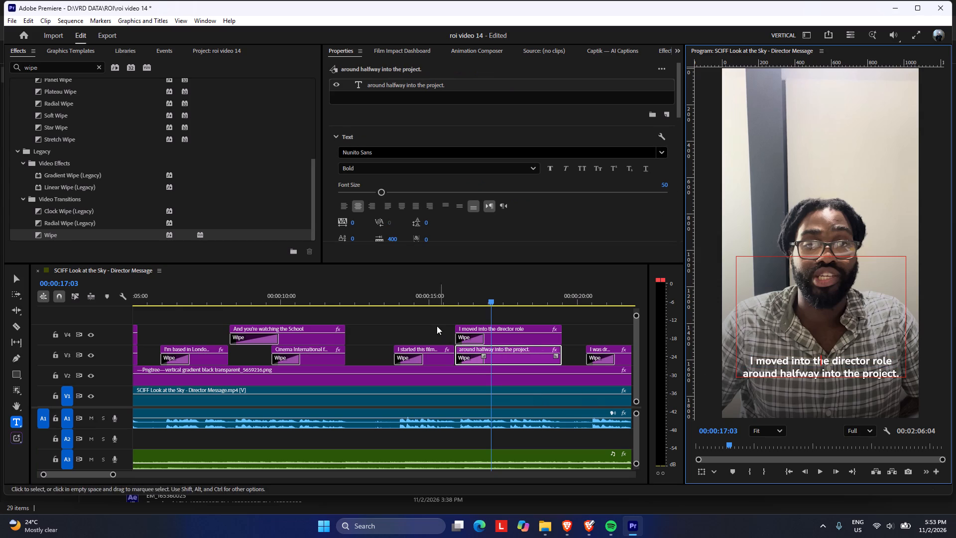
pyautogui.click(436, 325)
# Trim the start of the "around halfway into the project." caption on V3 to the playhead at 00:00:17:03.
pyautogui.moveTo(457, 349); pyautogui.dragTo(500, 356)
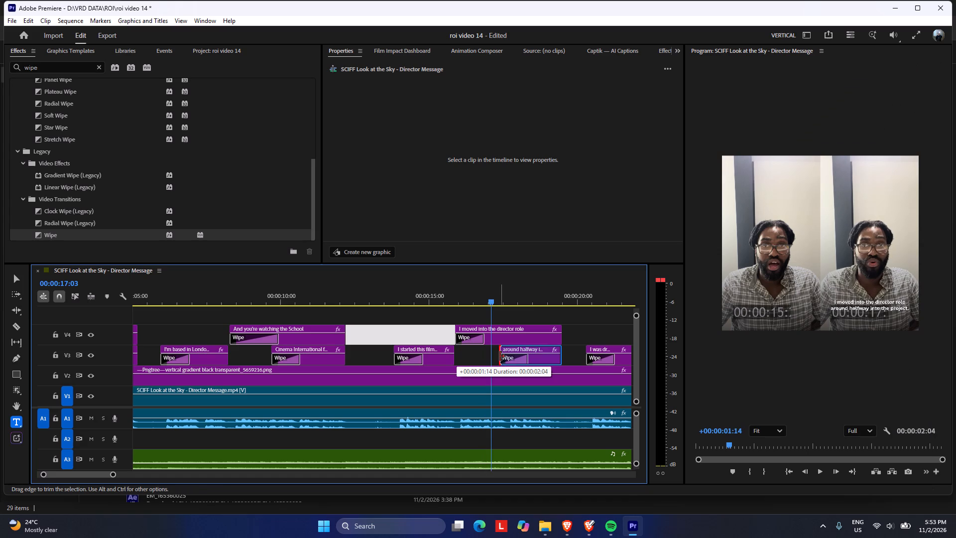
pyautogui.moveTo(500, 356); pyautogui.dragTo(495, 353)
# Lengthen the Wipe transitions on the "I moved into the director role" and "around halfway into the project." captions, checking the staggered reveal.
pyautogui.moveTo(486, 335); pyautogui.dragTo(498, 338)
pyautogui.moveTo(520, 356); pyautogui.dragTo(529, 359)
pyautogui.click(511, 322)
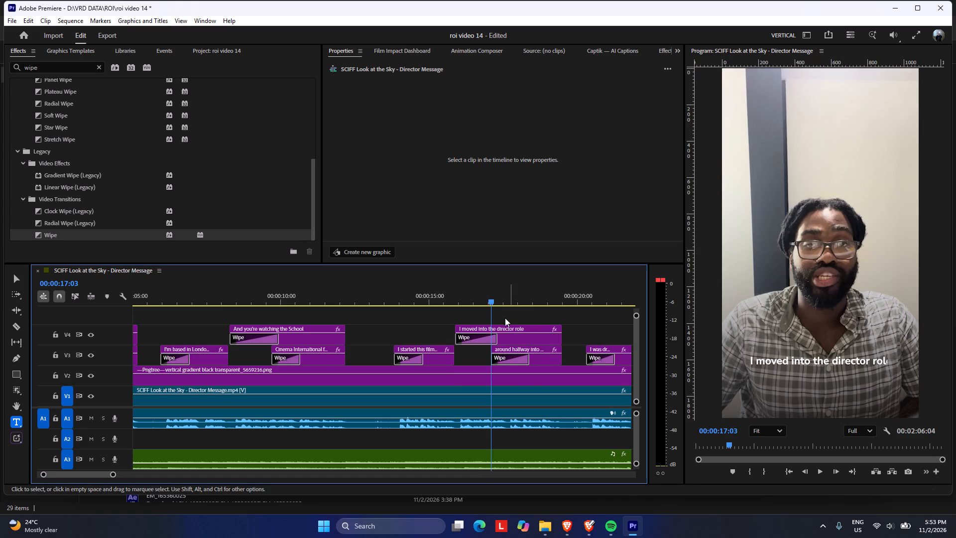
pyautogui.moveTo(484, 294); pyautogui.dragTo(508, 317)
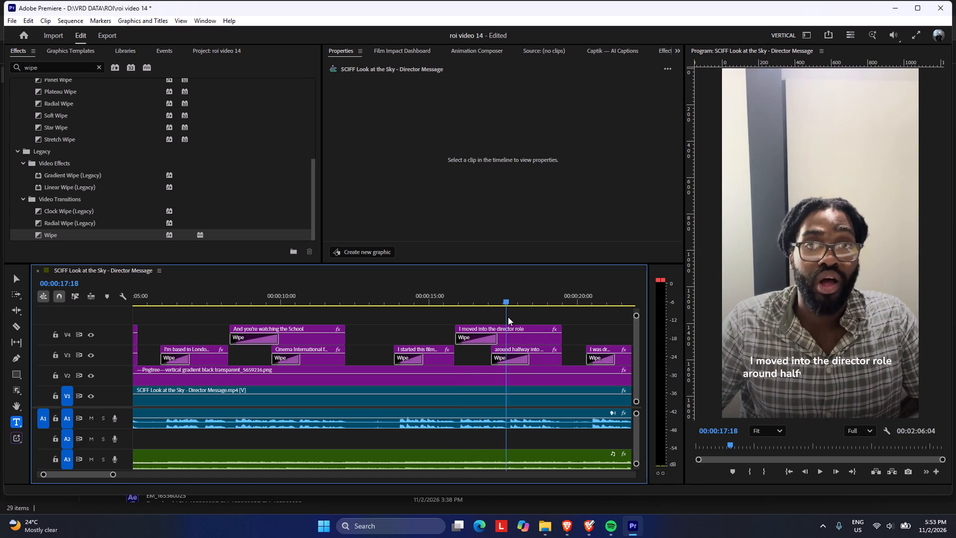
pyautogui.moveTo(508, 317); pyautogui.dragTo(532, 323)
# Duplicate the "I was drawn to look at the sky due to a strong themes of motherhood" caption from V3 onto V4.
pyautogui.scroll(-7, 539, 326)
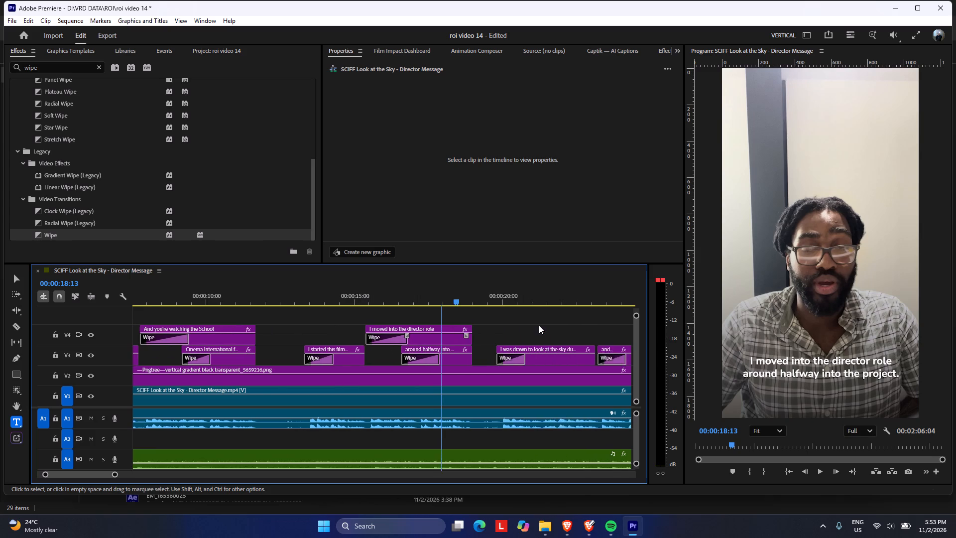
pyautogui.scroll(-2, 539, 325)
pyautogui.moveTo(432, 288); pyautogui.dragTo(499, 302)
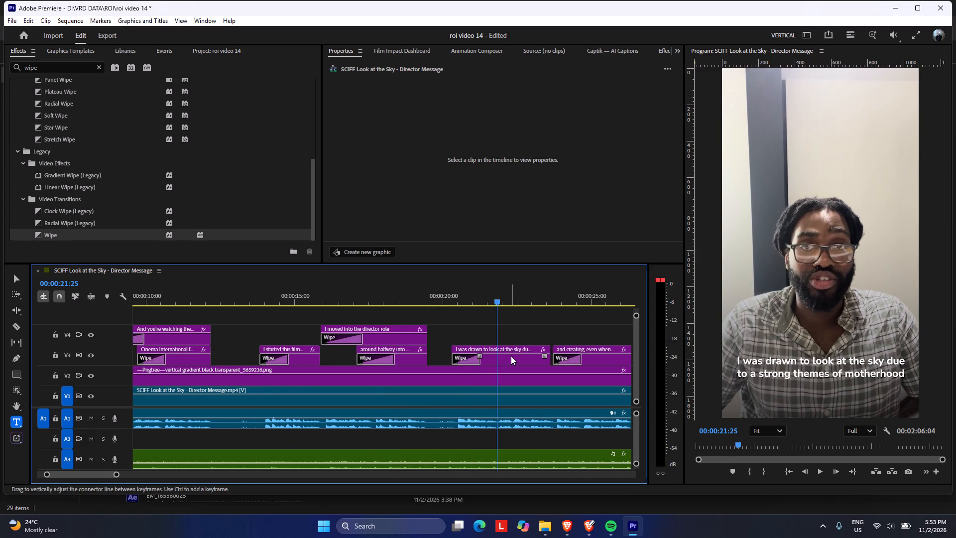
pyautogui.click(511, 358)
pyautogui.keyDown('alt'); pyautogui.moveTo(511, 358); pyautogui.dragTo(514, 340); pyautogui.keyUp('alt')
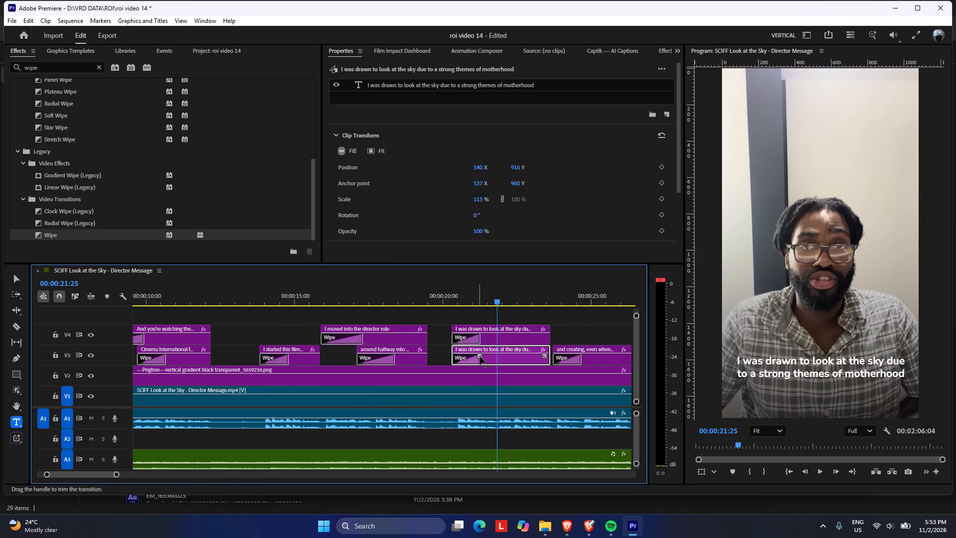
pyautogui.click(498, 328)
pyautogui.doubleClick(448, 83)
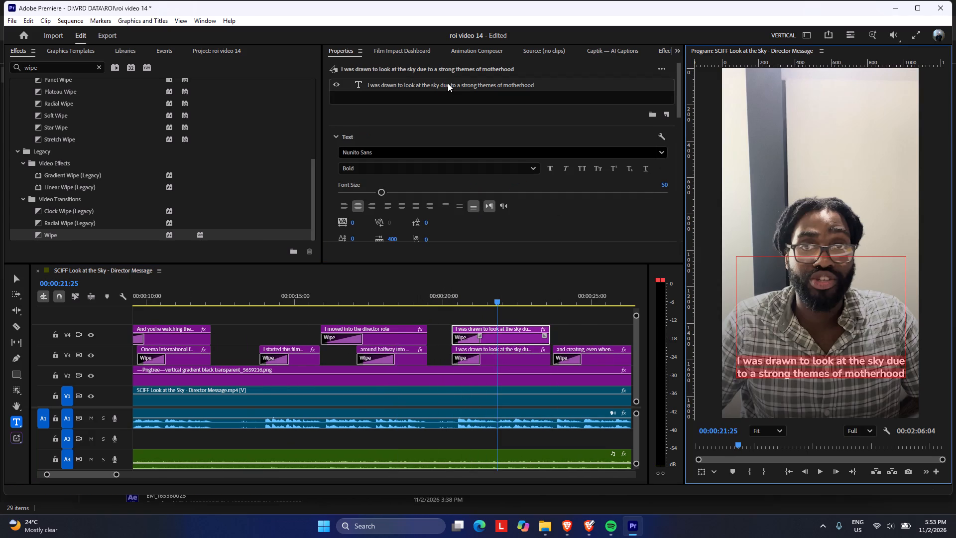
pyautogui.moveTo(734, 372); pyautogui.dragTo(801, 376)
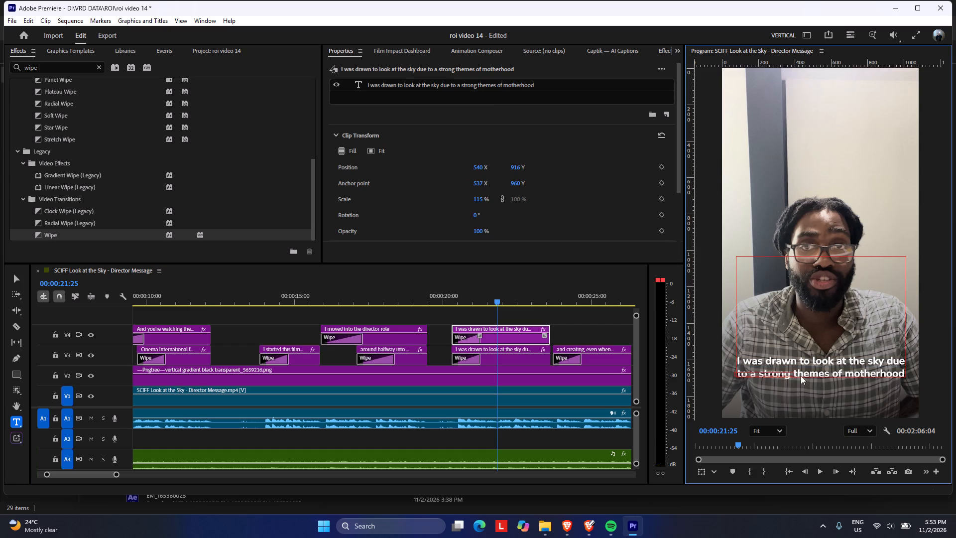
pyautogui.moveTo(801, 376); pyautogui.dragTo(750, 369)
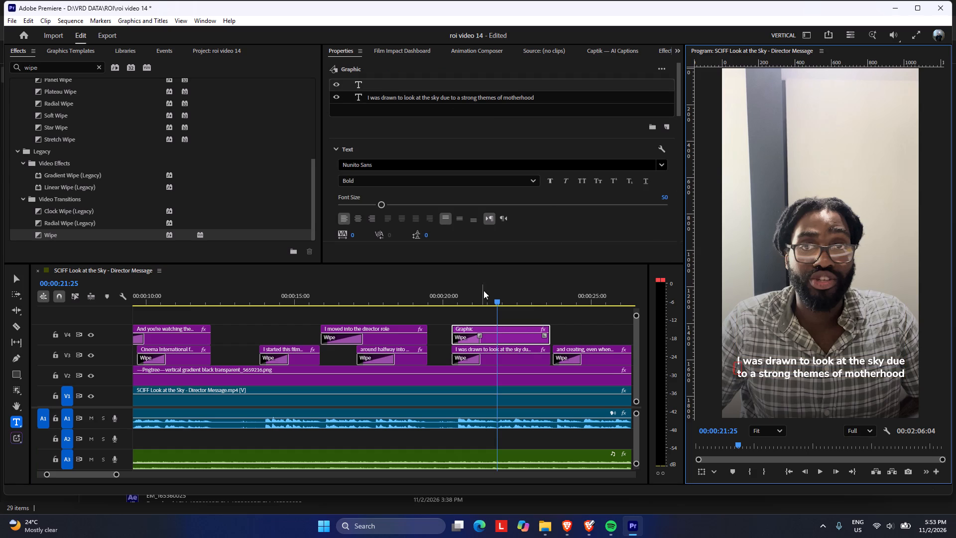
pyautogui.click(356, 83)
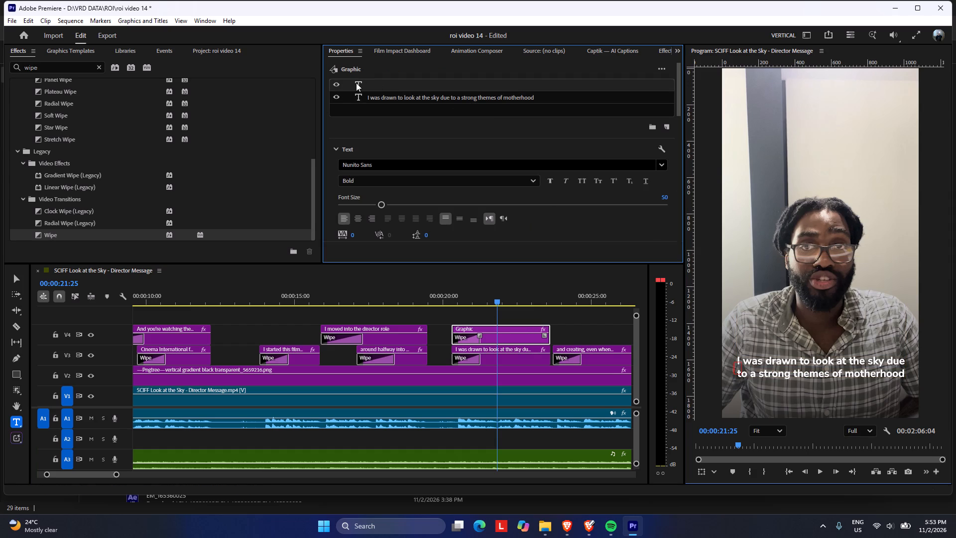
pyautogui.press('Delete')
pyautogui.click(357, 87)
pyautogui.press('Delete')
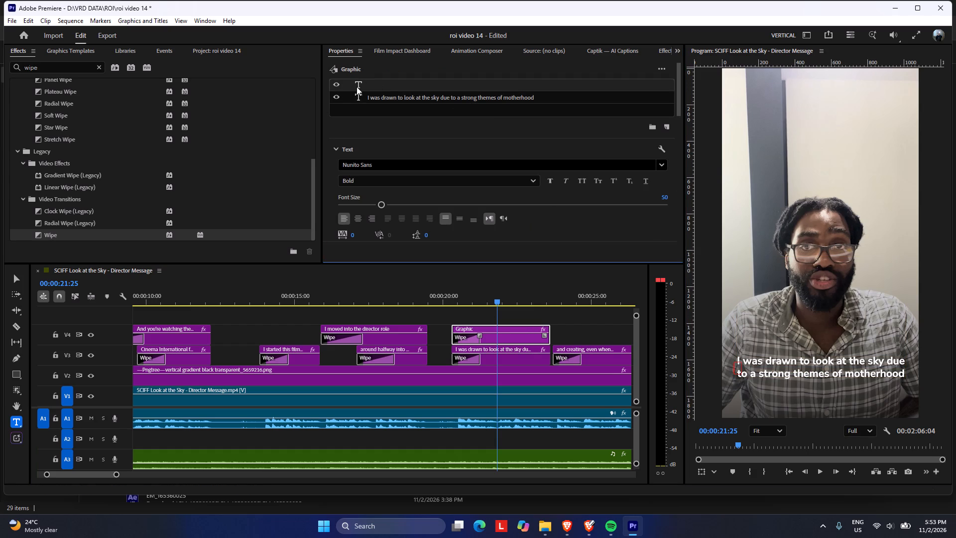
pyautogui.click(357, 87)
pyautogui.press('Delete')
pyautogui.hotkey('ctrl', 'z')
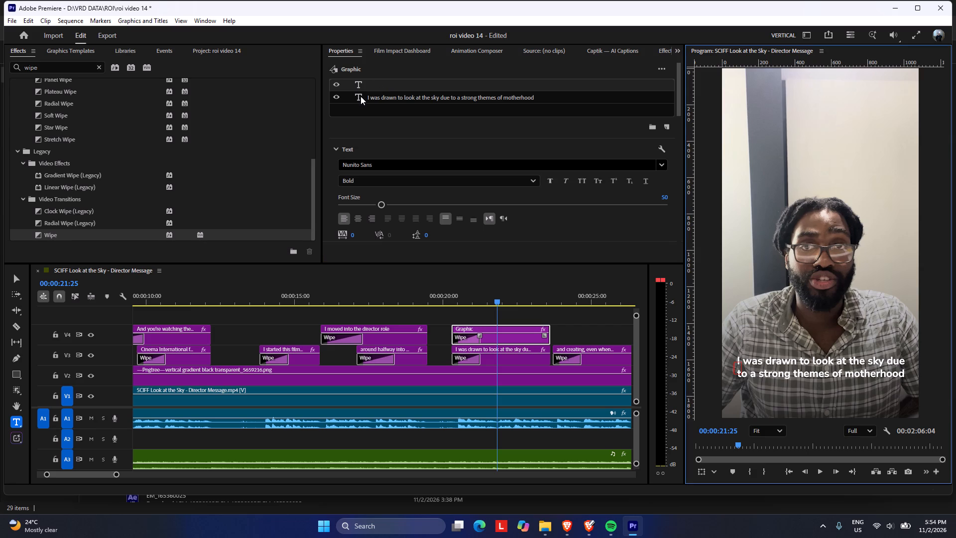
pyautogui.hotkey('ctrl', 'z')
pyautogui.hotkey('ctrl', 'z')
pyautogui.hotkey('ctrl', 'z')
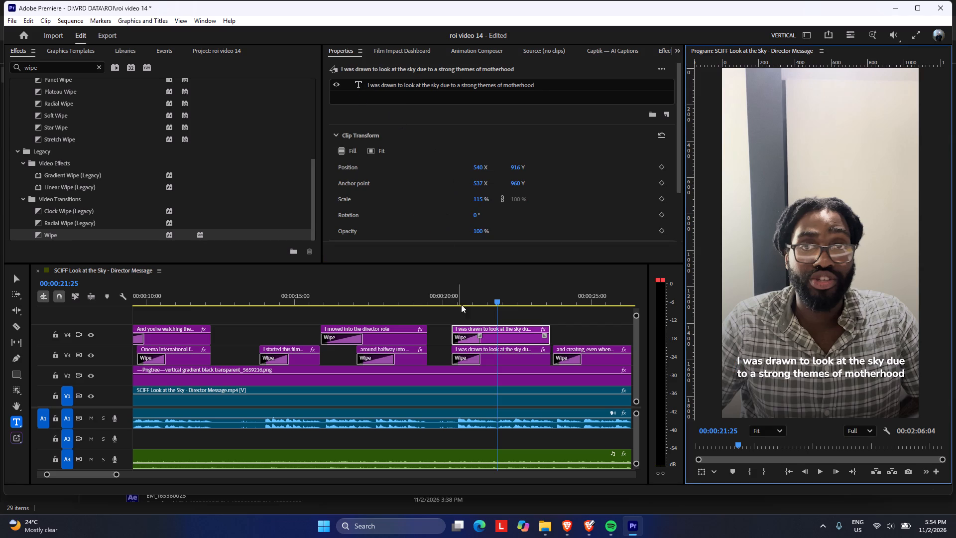
# Delete the second line "to a strong themes of motherhood" from the V4 copy of the "I was drawn to look at the sky due" caption.
pyautogui.doubleClick(406, 82)
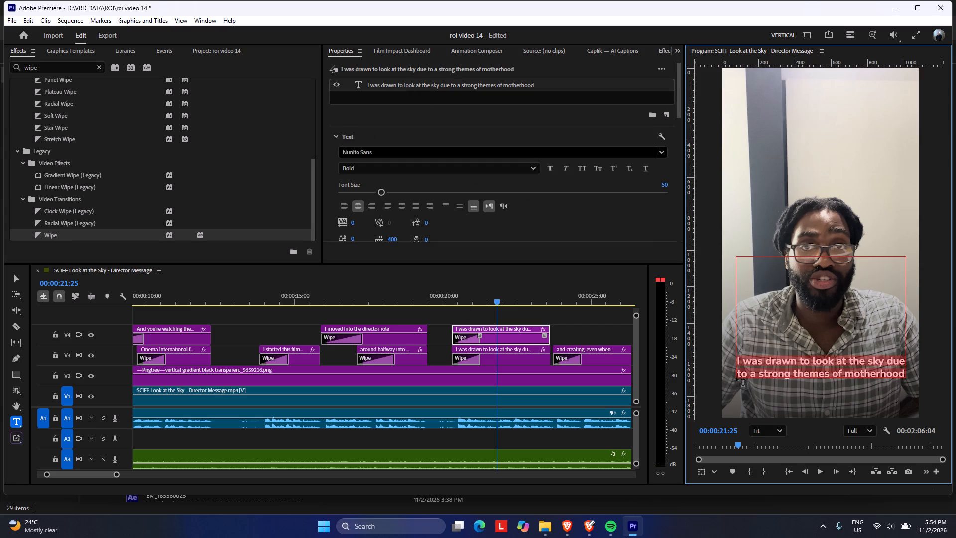
pyautogui.moveTo(738, 375); pyautogui.dragTo(908, 383)
pyautogui.press('BackSpace')
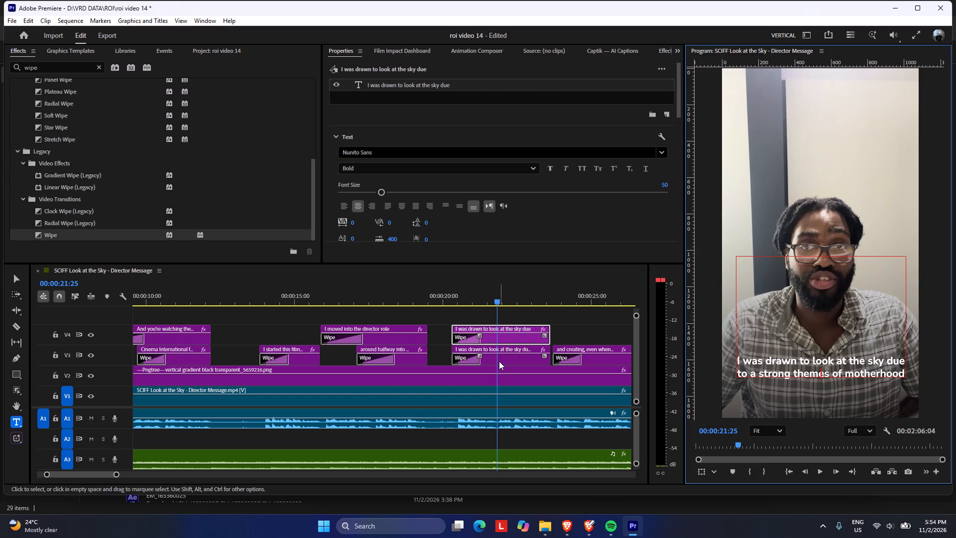
# Delete the first line "I was drawn to look at the sky due" from the V3 caption, keeping "to a strong themes of motherhood".
pyautogui.click(499, 360)
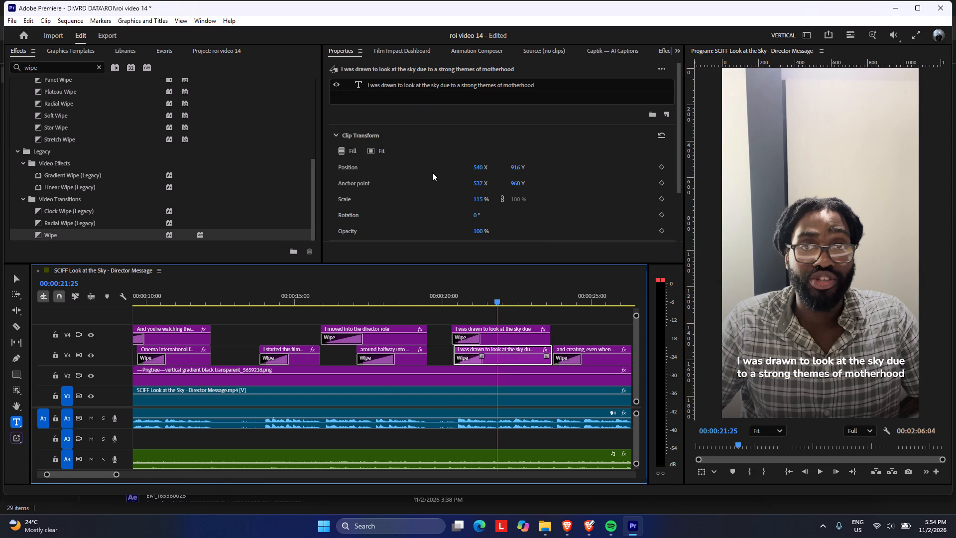
pyautogui.hotkey('ctrl', 'z')
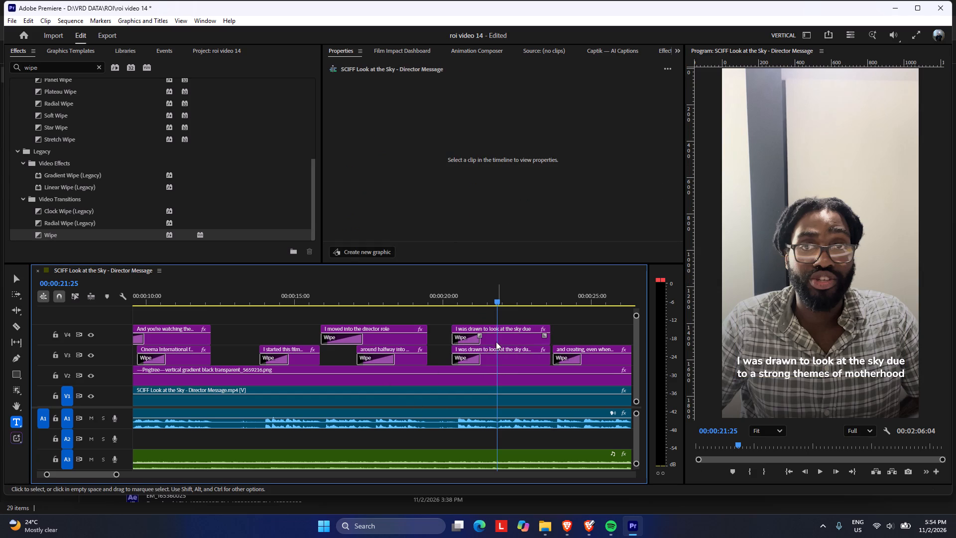
pyautogui.click(495, 341)
pyautogui.click(492, 354)
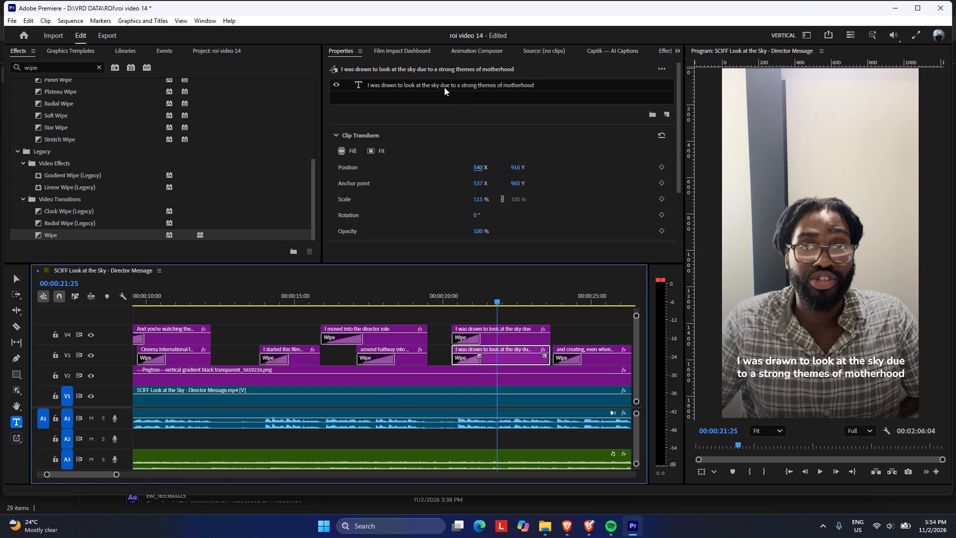
pyautogui.doubleClick(444, 87)
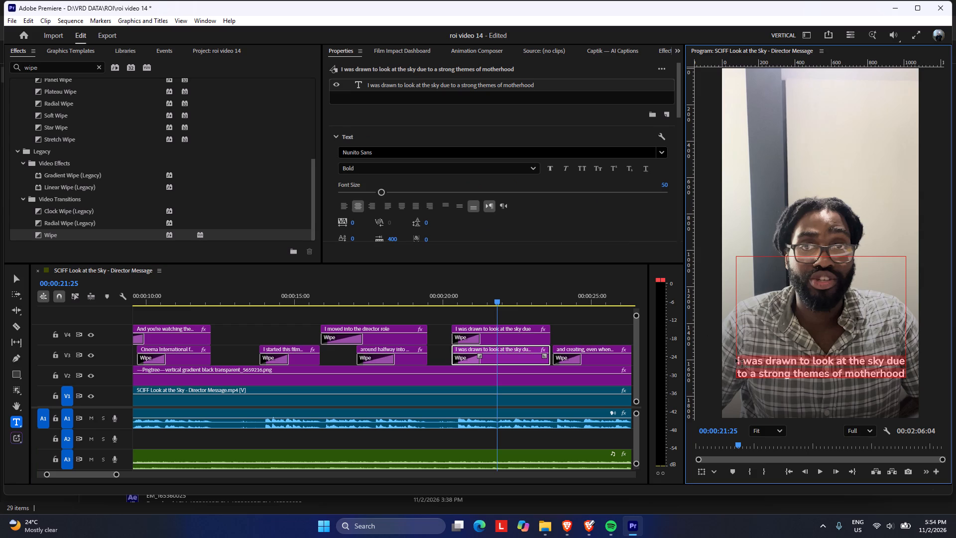
pyautogui.moveTo(738, 360); pyautogui.dragTo(905, 363)
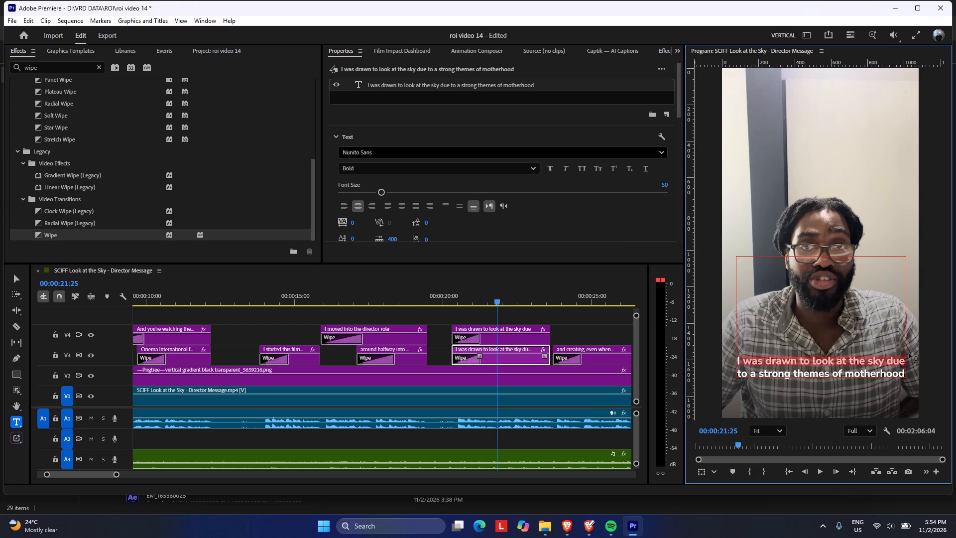
pyautogui.press('BackSpace')
pyautogui.press('BackSpace')
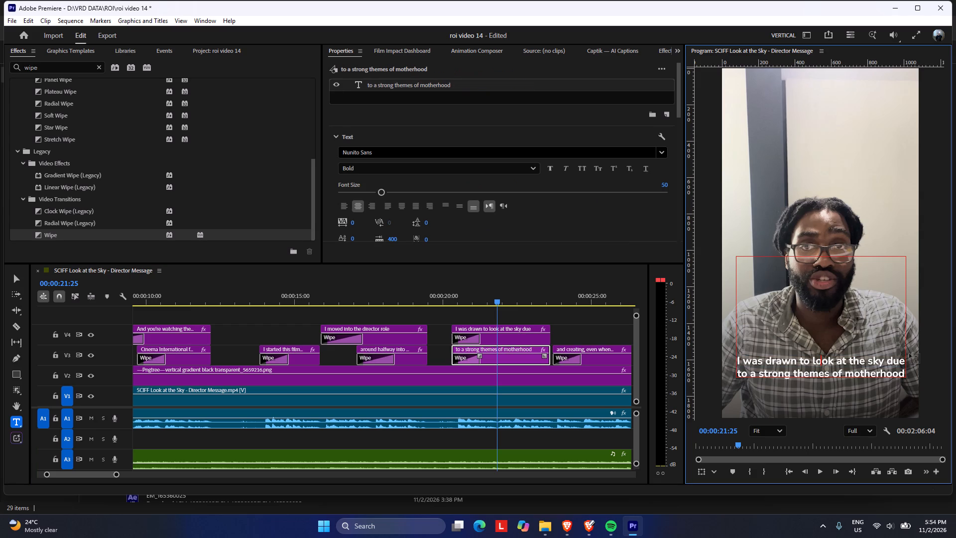
pyautogui.press('BackSpace')
pyautogui.click(381, 100)
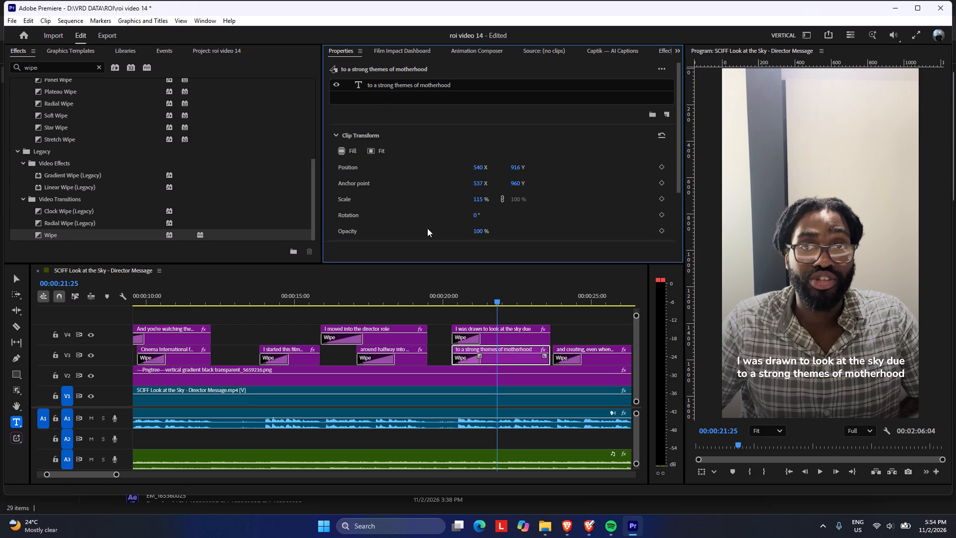
# Trim the start of "to a strong themes of motherhood" later and extend the Wipe on "I was drawn to look at the sky due" to meet it.
pyautogui.moveTo(451, 349); pyautogui.dragTo(491, 358)
pyautogui.moveTo(478, 337); pyautogui.dragTo(497, 338)
pyautogui.click(487, 296)
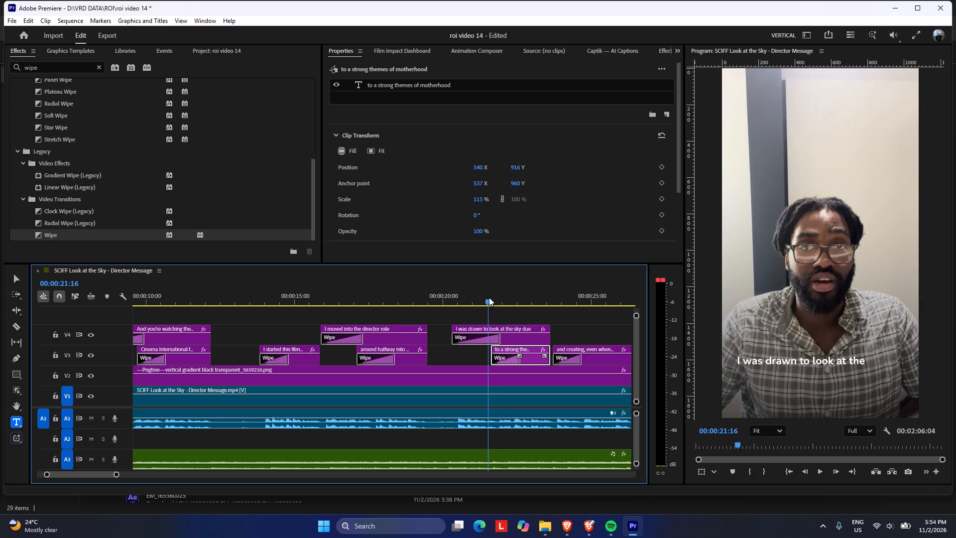
pyautogui.moveTo(501, 336); pyautogui.dragTo(494, 335)
pyautogui.moveTo(486, 290); pyautogui.dragTo(512, 308)
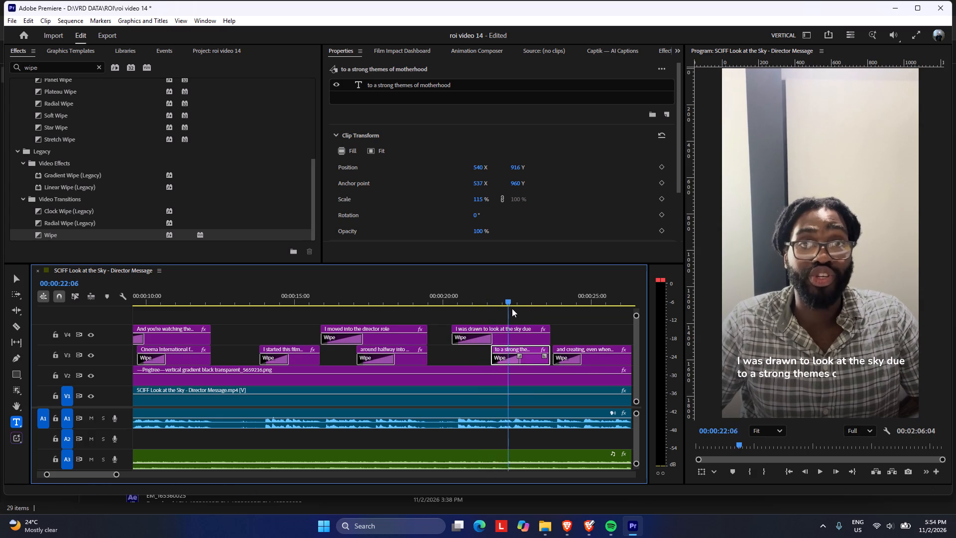
pyautogui.moveTo(512, 308); pyautogui.dragTo(526, 309)
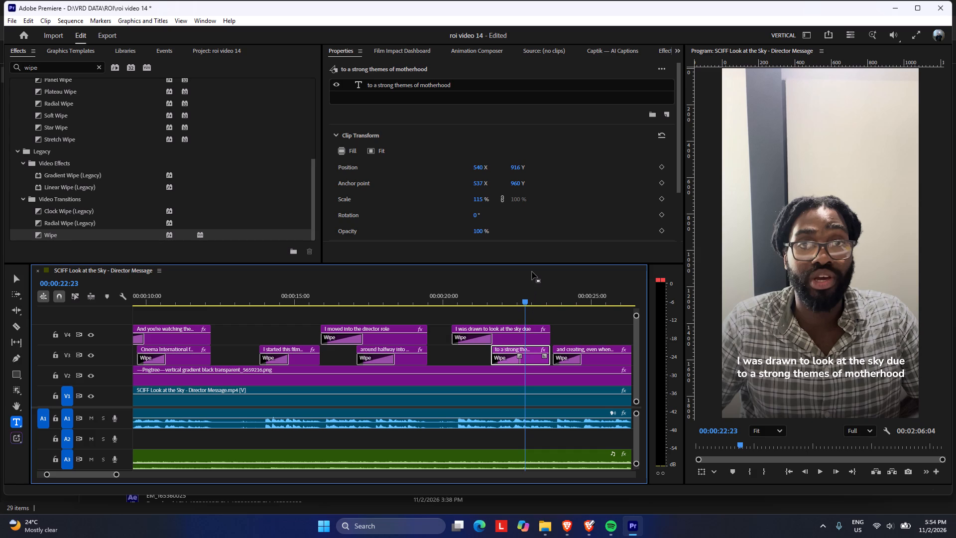
# Duplicate the "and creating, even when it was difficult to do so" caption from V3 onto V4 directly above the original.
pyautogui.scroll(-8, 554, 331)
pyautogui.click(481, 331)
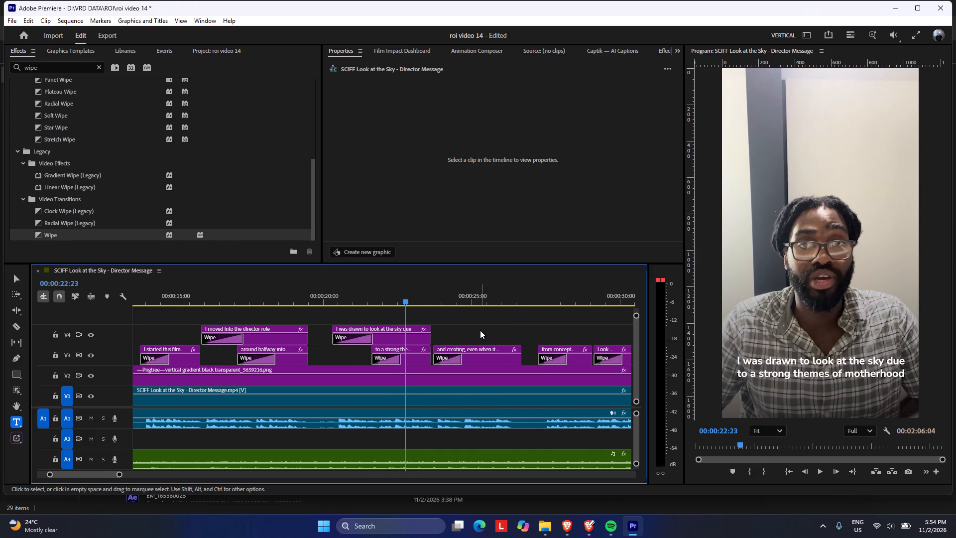
pyautogui.moveTo(418, 294); pyautogui.dragTo(475, 291)
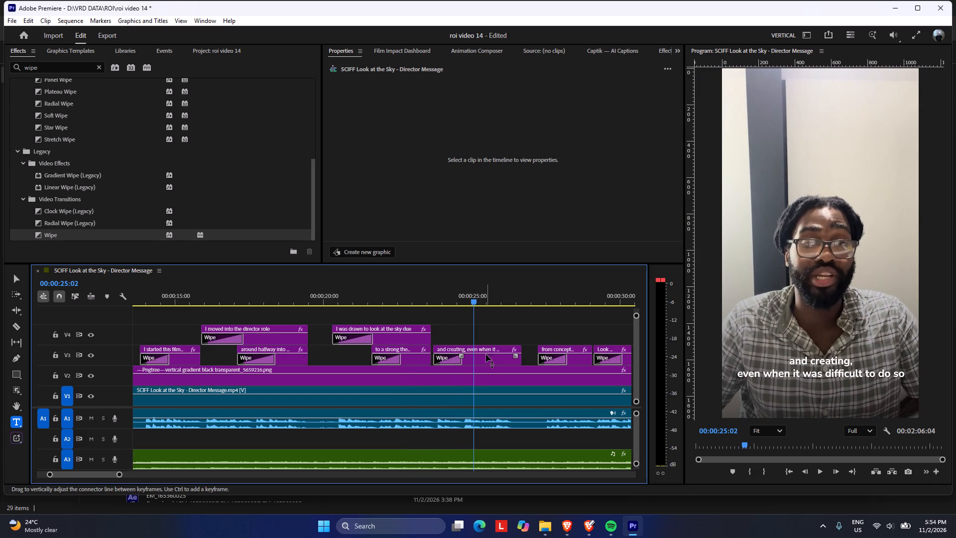
pyautogui.click(486, 359)
pyautogui.keyDown('alt'); pyautogui.moveTo(486, 359); pyautogui.dragTo(486, 344); pyautogui.keyUp('alt')
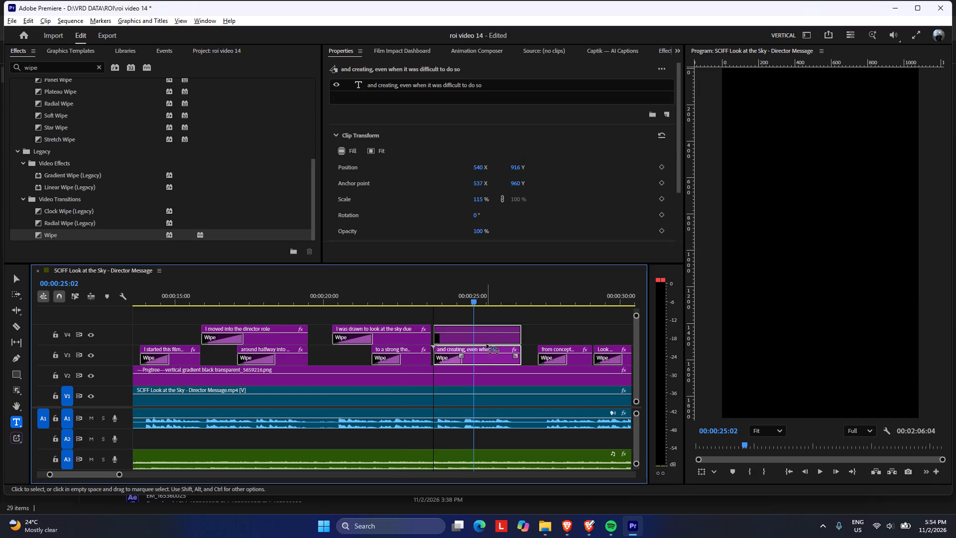
pyautogui.keyDown('alt'); pyautogui.moveTo(486, 344); pyautogui.dragTo(486, 342); pyautogui.keyUp('alt')
# Delete the second line "even when it was difficult to do so" from the V4 copy, keeping "and creating,".
pyautogui.click(473, 334)
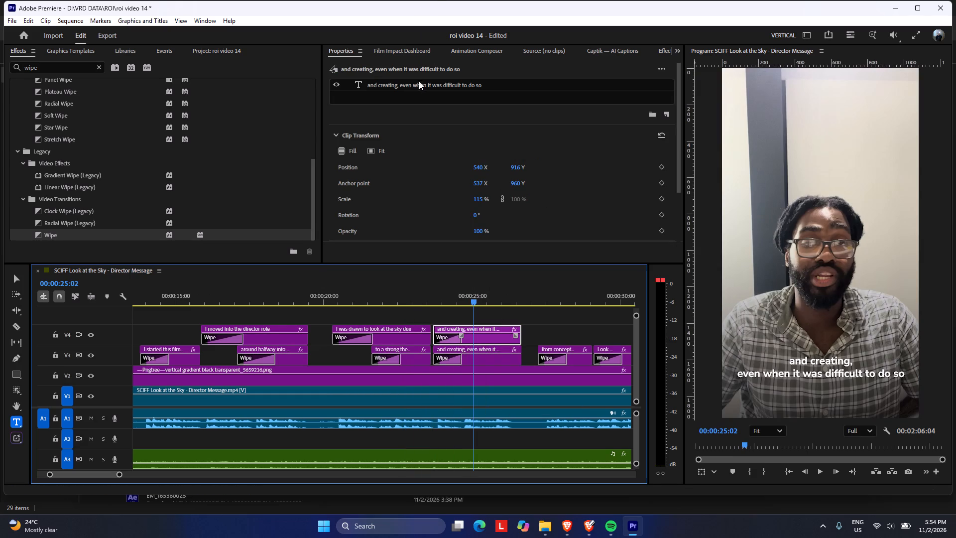
pyautogui.doubleClick(419, 85)
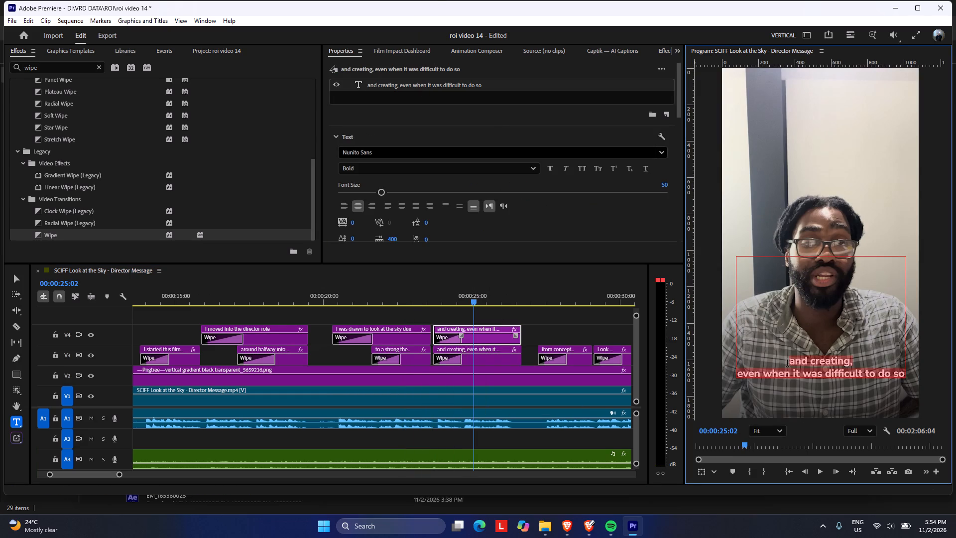
pyautogui.moveTo(737, 373); pyautogui.dragTo(893, 383)
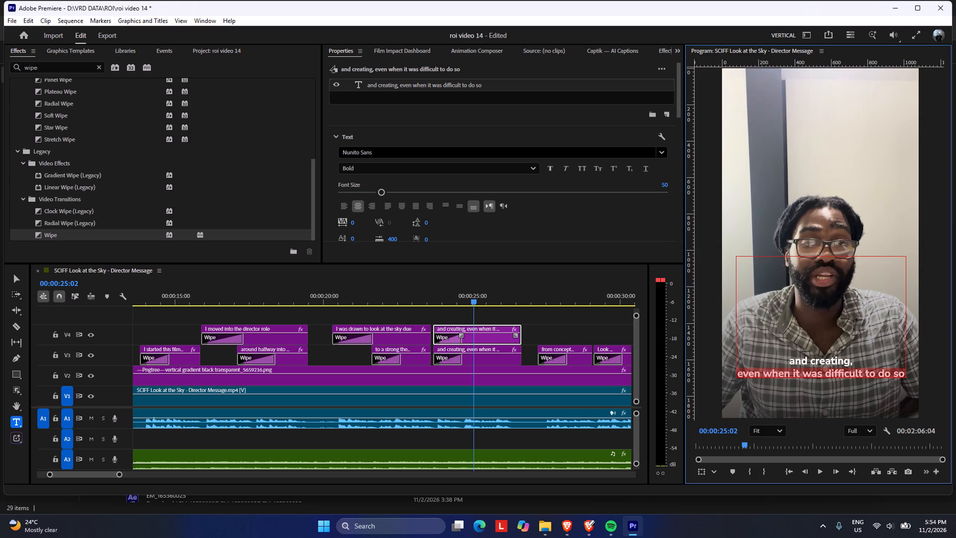
pyautogui.moveTo(893, 383); pyautogui.dragTo(899, 382)
pyautogui.press('BackSpace')
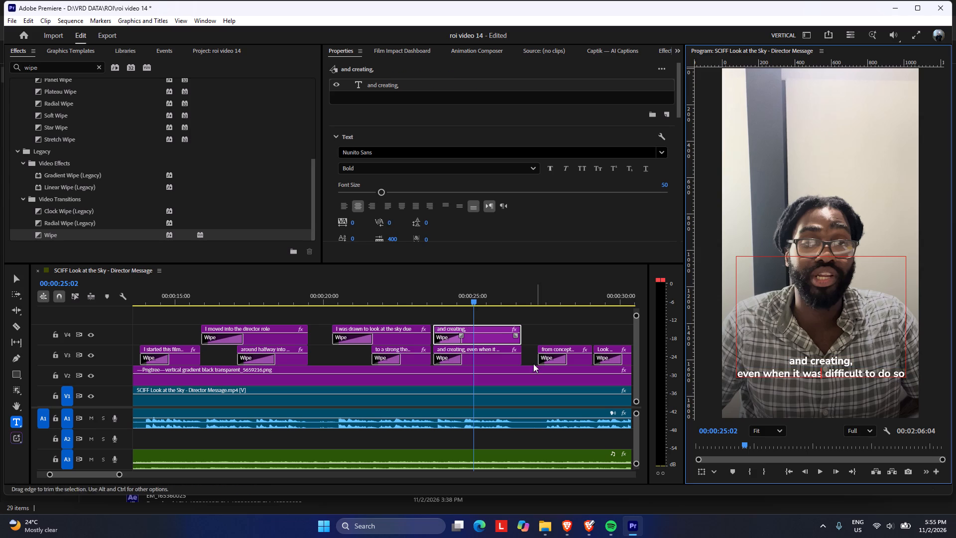
# Delete the first line "and creating," from the V3 caption, keeping "even when it was difficult to do so".
pyautogui.click(494, 359)
pyautogui.doubleClick(401, 83)
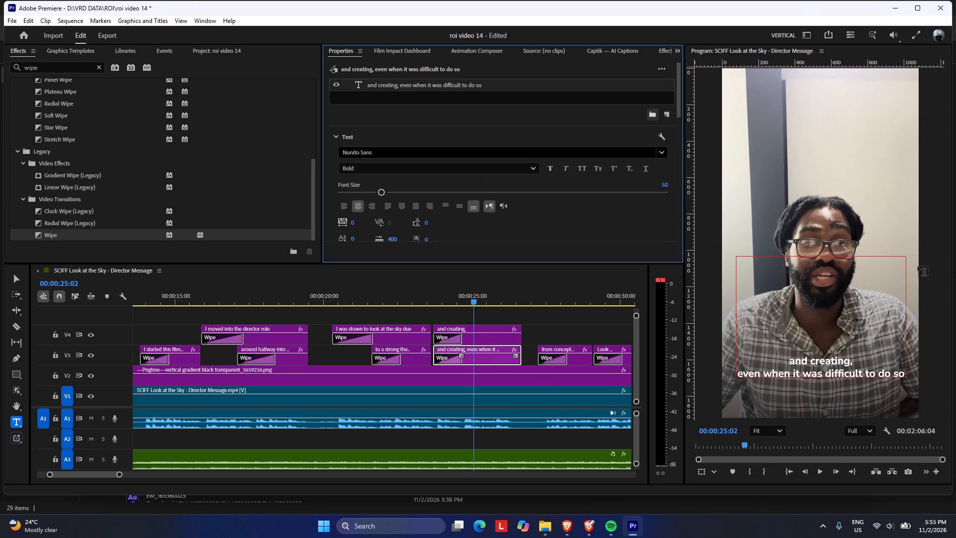
pyautogui.doubleClick(471, 85)
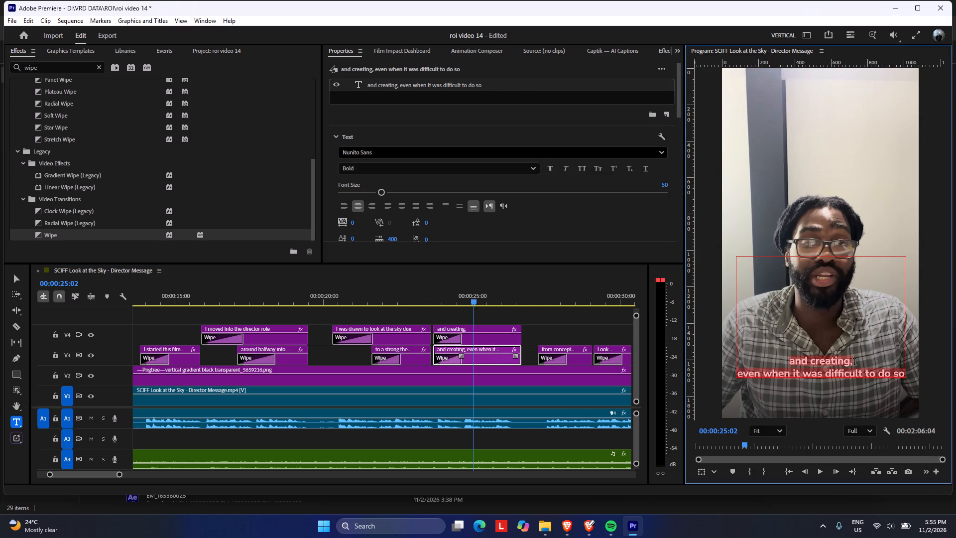
pyautogui.moveTo(854, 362); pyautogui.dragTo(790, 359)
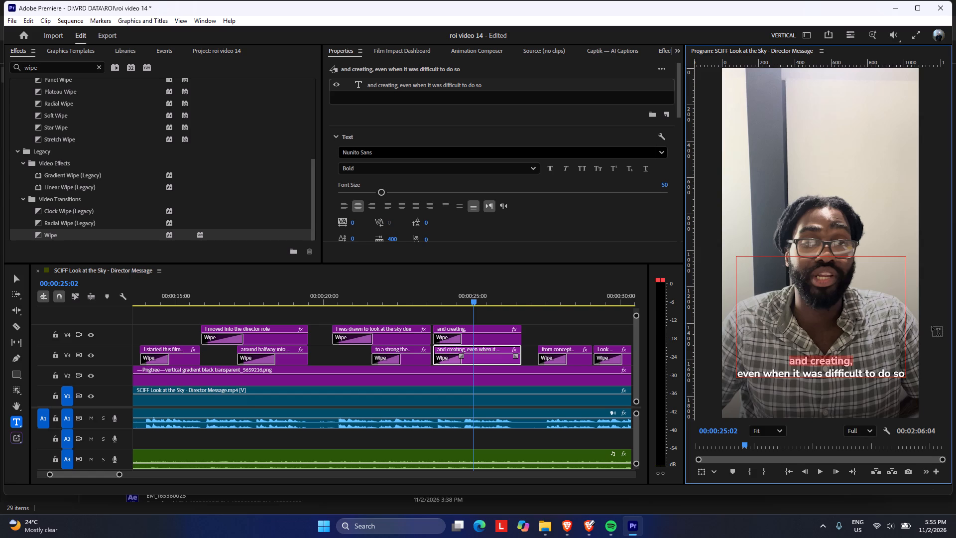
pyautogui.press('BackSpace')
pyautogui.click(515, 317)
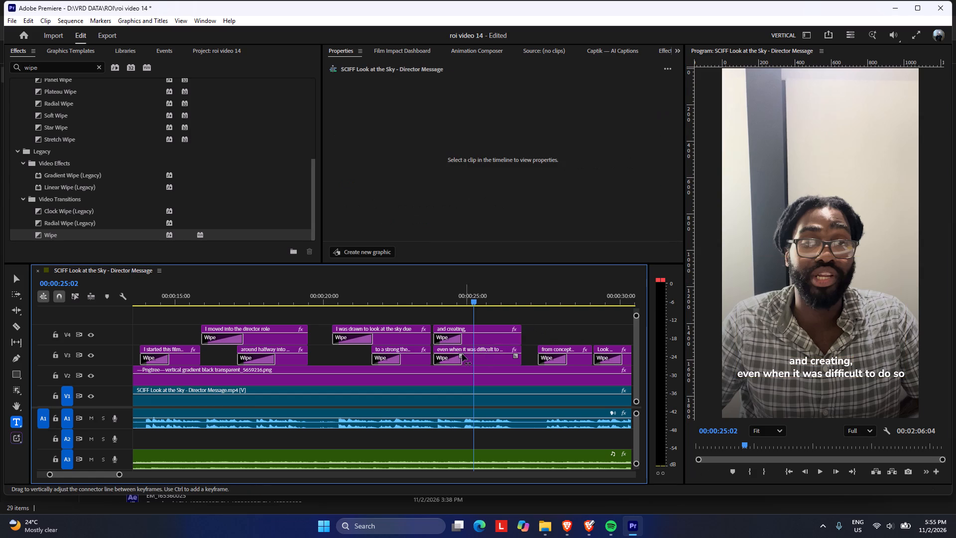
# Trim the start of "even when it was difficult to do so" later, shorten the "and creating," Wipe to end there, and play back the reveal.
pyautogui.click(432, 348)
pyautogui.moveTo(434, 349); pyautogui.dragTo(438, 349)
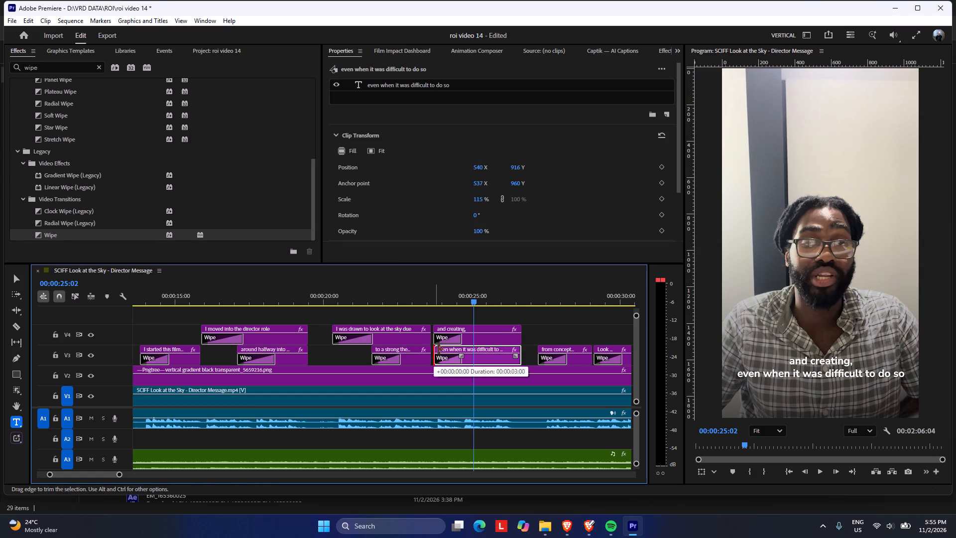
pyautogui.moveTo(438, 349); pyautogui.dragTo(454, 350)
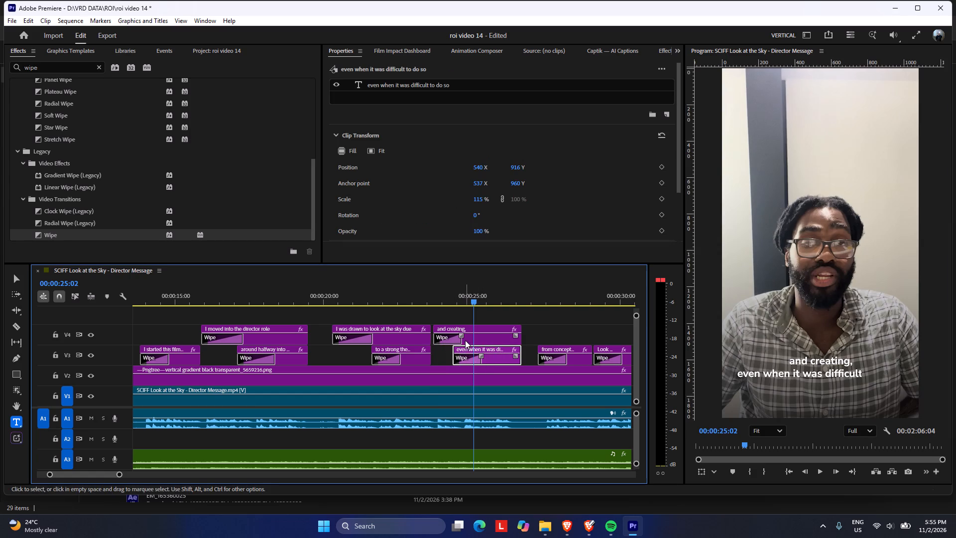
pyautogui.moveTo(461, 336); pyautogui.dragTo(451, 333)
pyautogui.moveTo(456, 284); pyautogui.dragTo(434, 284)
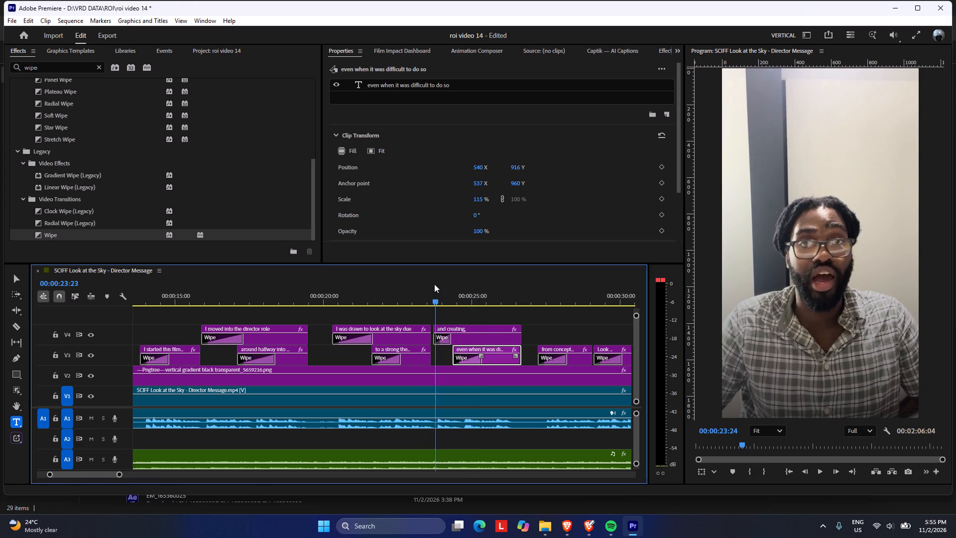
pyautogui.moveTo(434, 284); pyautogui.dragTo(432, 284)
pyautogui.press('space')
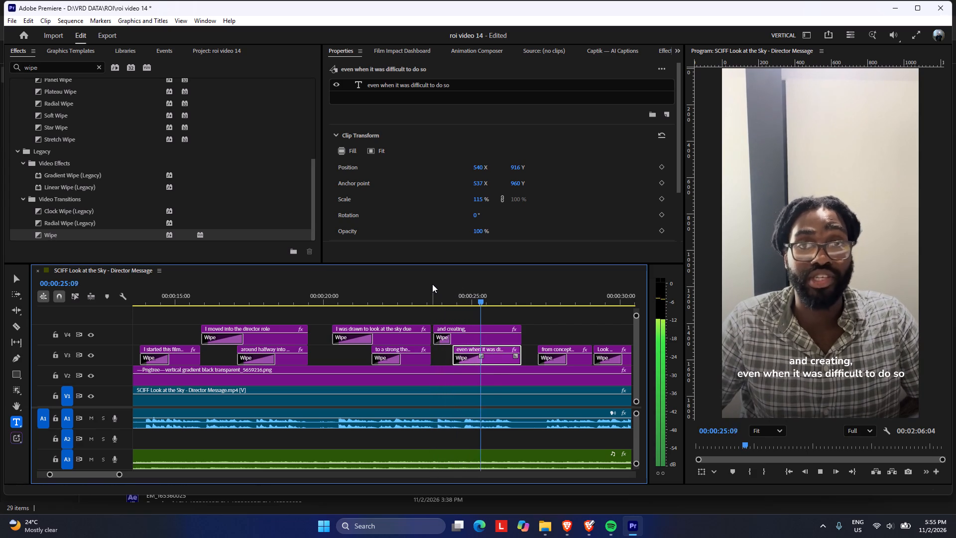
pyautogui.press('space')
# Duplicate the "Look at the Sky took around nine months to make with over 20" caption from V3 onto V4.
pyautogui.scroll(-5, 478, 286)
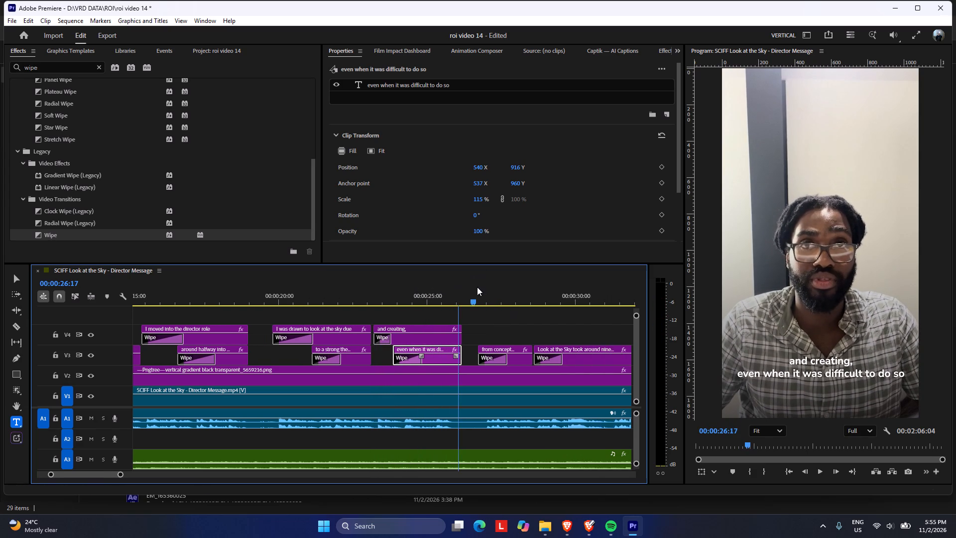
pyautogui.scroll(-4, 477, 287)
pyautogui.press('space')
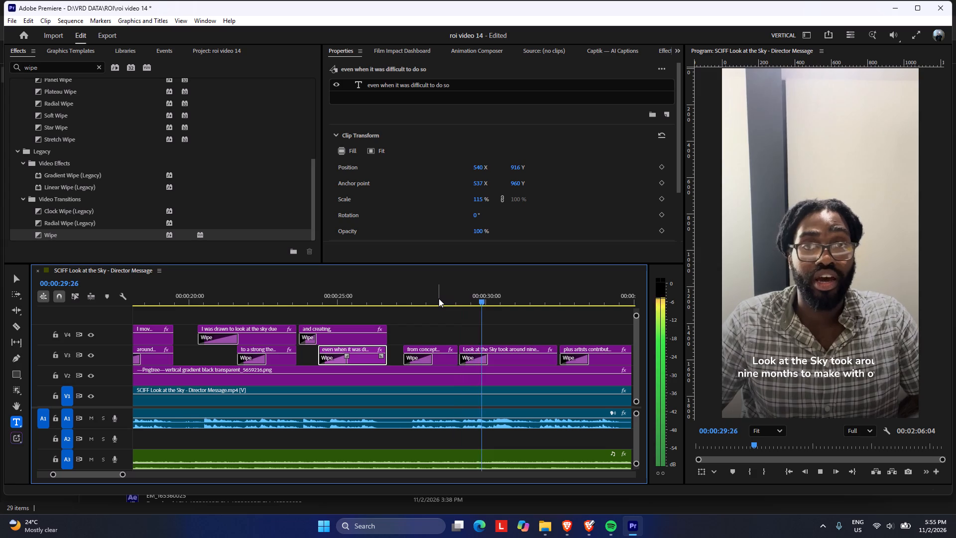
pyautogui.press('space')
pyautogui.click(511, 361)
pyautogui.keyDown('alt'); pyautogui.moveTo(511, 360); pyautogui.dragTo(513, 348); pyautogui.keyUp('alt')
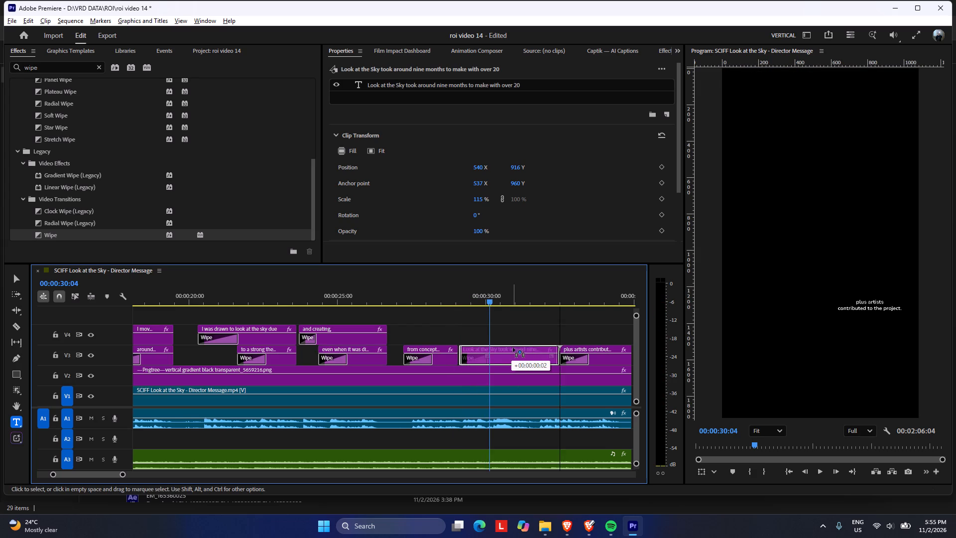
pyautogui.keyDown('alt'); pyautogui.moveTo(513, 348); pyautogui.dragTo(513, 340); pyautogui.keyUp('alt')
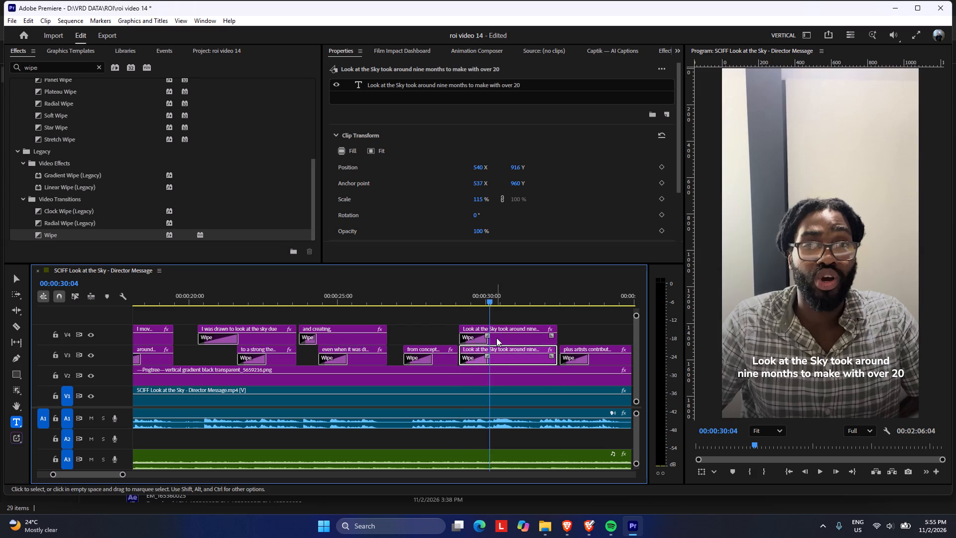
# Delete the second line "nine months to make with over 20" from the V4 copy, keeping "Look at the Sky took around".
pyautogui.click(496, 295)
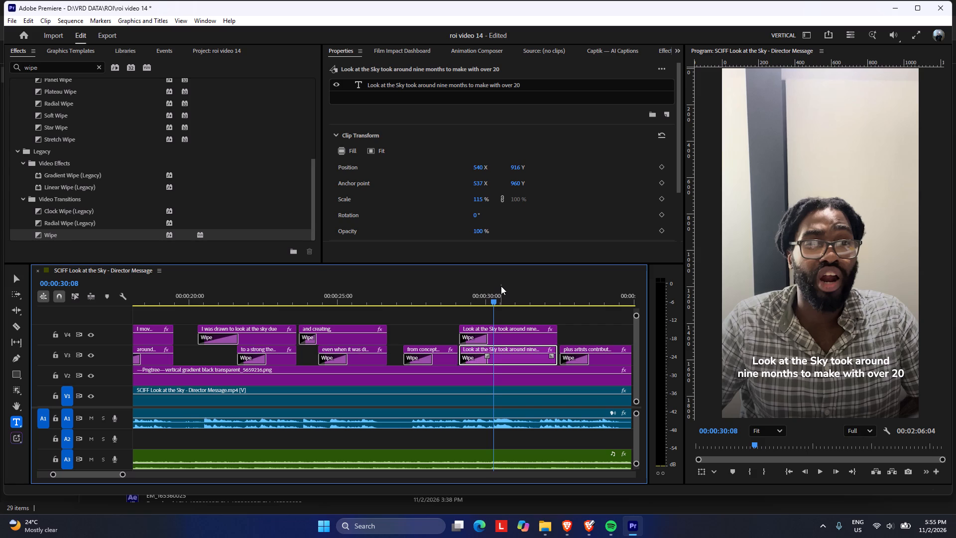
pyautogui.click(501, 331)
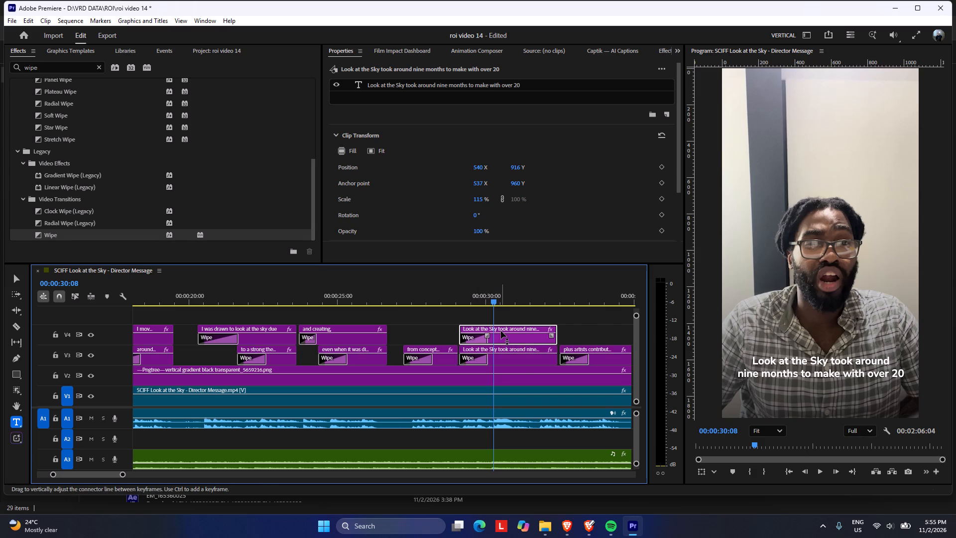
pyautogui.tripleClick(405, 84)
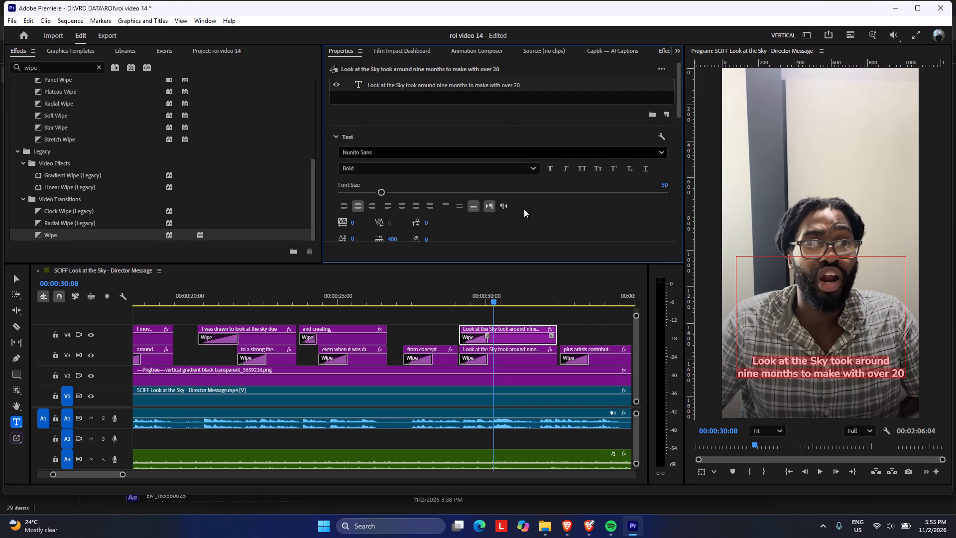
pyautogui.moveTo(738, 372); pyautogui.dragTo(881, 380)
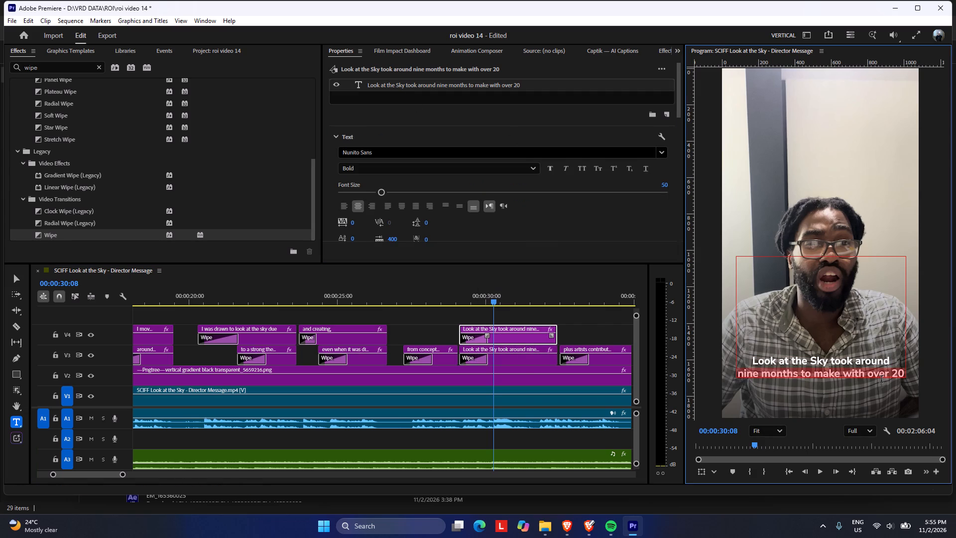
pyautogui.moveTo(881, 380); pyautogui.dragTo(897, 380)
pyautogui.press('BackSpace')
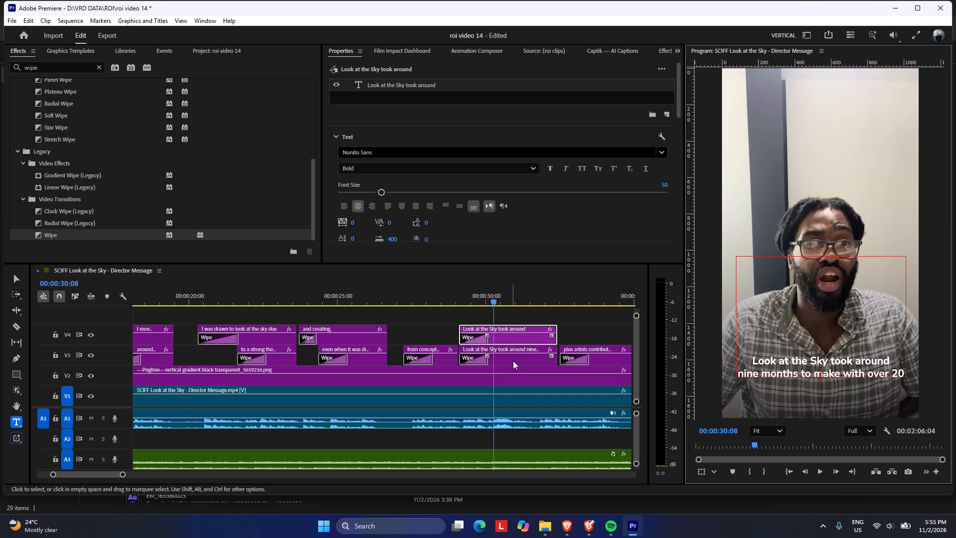
# Delete the first line "Look at the Sky took around" from the V3 caption, keeping "nine months to make with over 20".
pyautogui.click(516, 361)
pyautogui.doubleClick(390, 87)
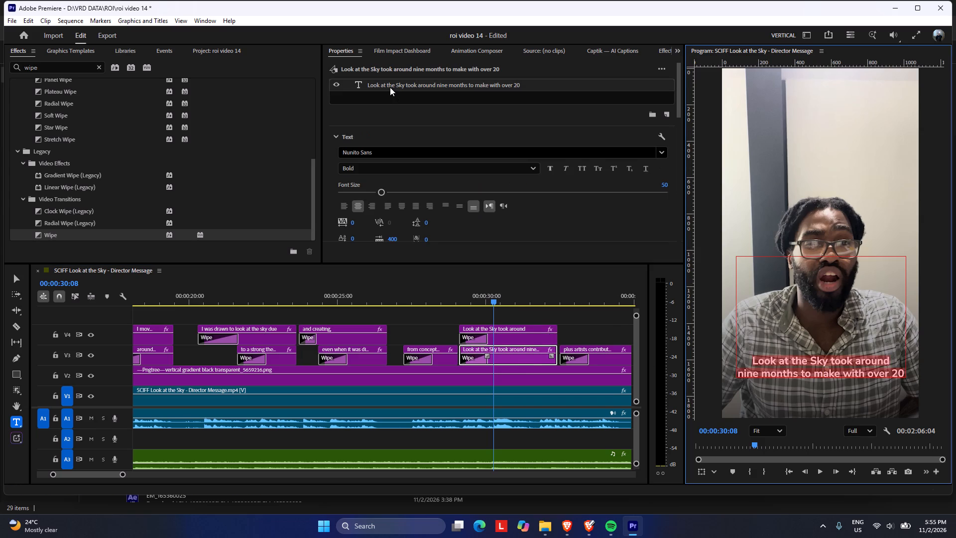
pyautogui.moveTo(750, 364); pyautogui.dragTo(839, 353)
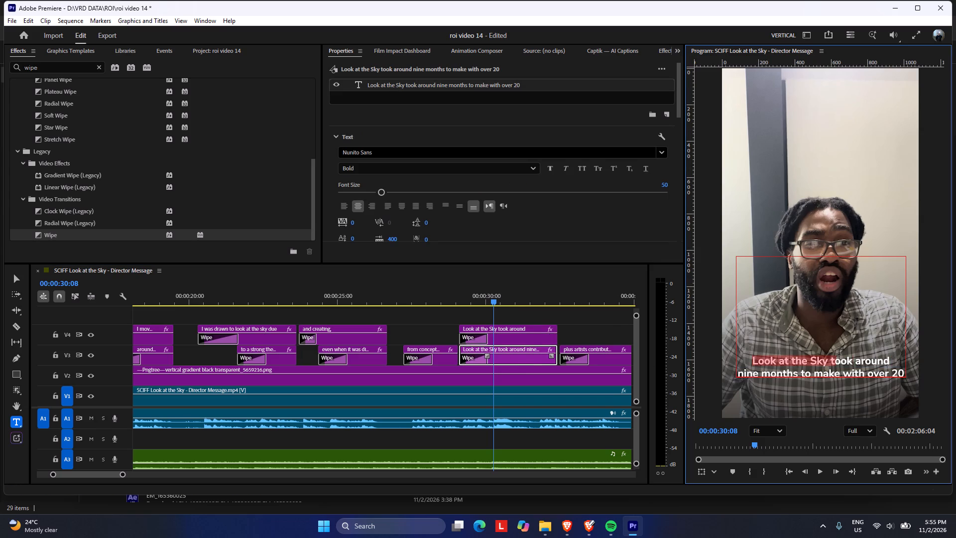
pyautogui.moveTo(839, 353); pyautogui.dragTo(889, 355)
pyautogui.press('BackSpace')
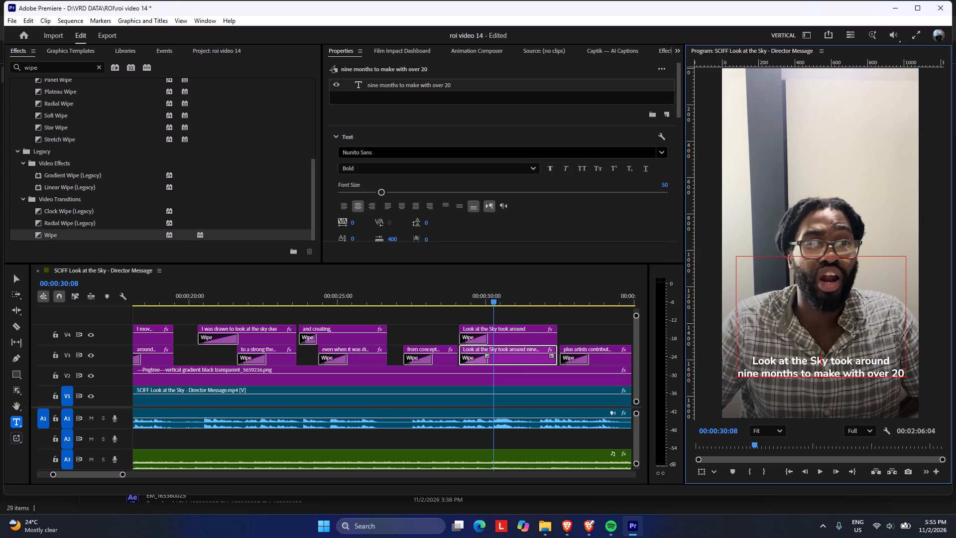
pyautogui.click(582, 328)
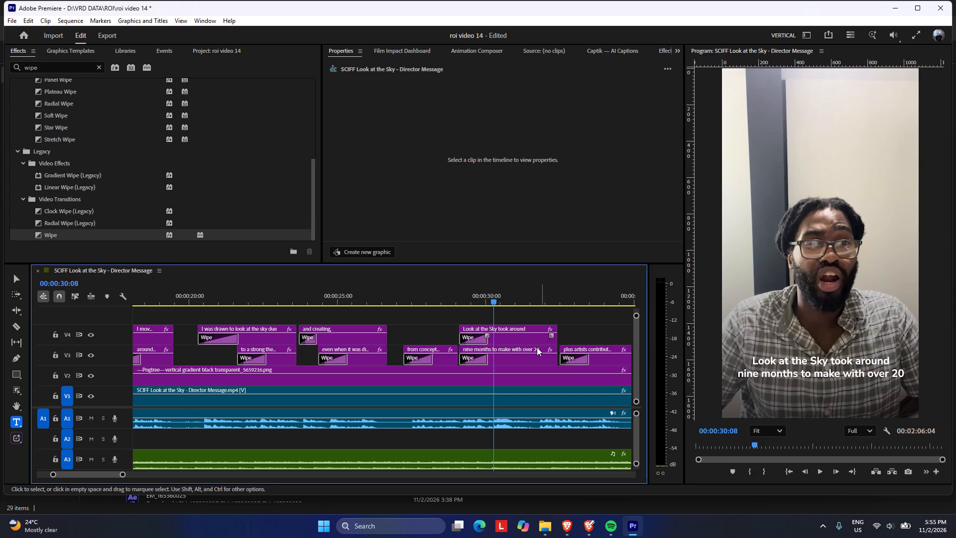
# Trim the start of "nine months to make with over 20" later and extend the Wipe on "Look at the Sky took around" to meet it.
pyautogui.moveTo(461, 348); pyautogui.dragTo(494, 353)
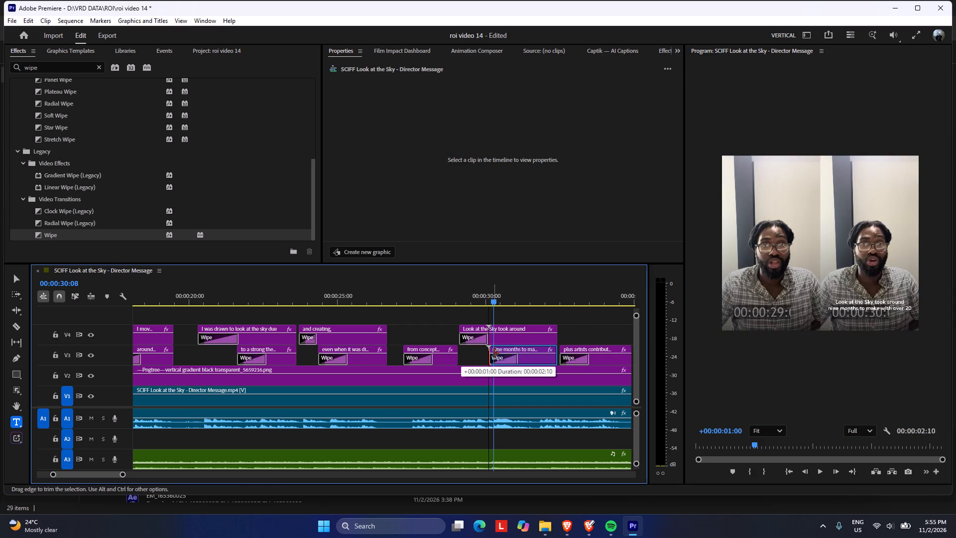
pyautogui.moveTo(494, 353); pyautogui.dragTo(500, 354)
pyautogui.moveTo(488, 335); pyautogui.dragTo(499, 339)
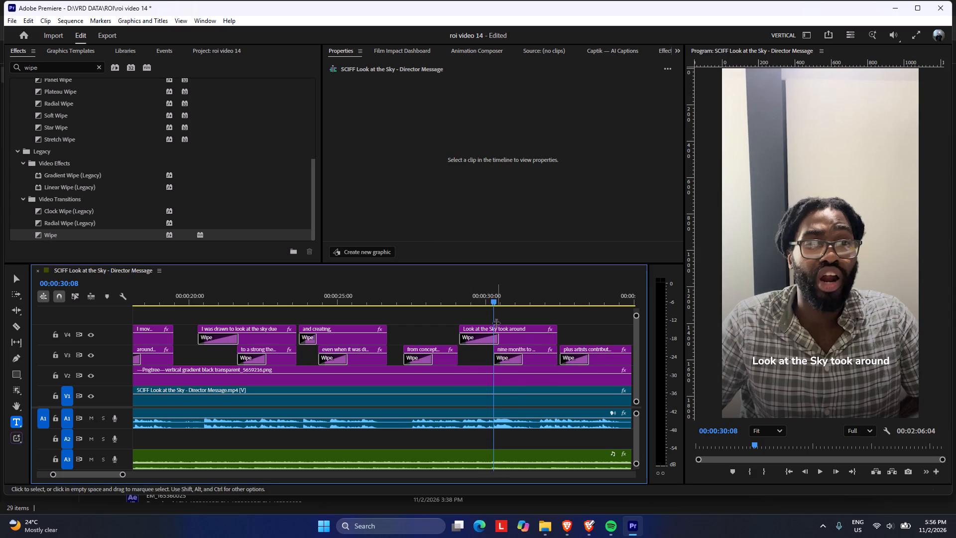
pyautogui.moveTo(487, 302); pyautogui.dragTo(504, 311)
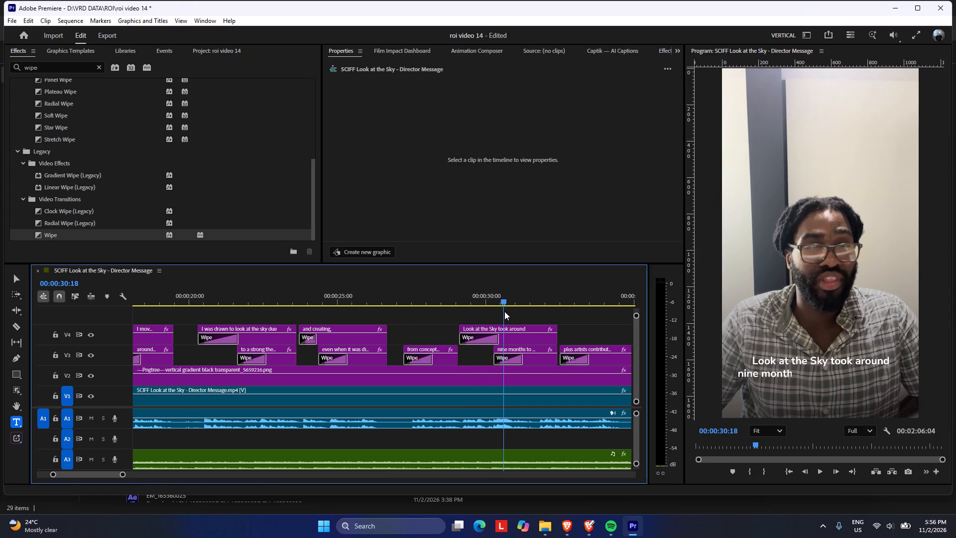
pyautogui.moveTo(504, 311); pyautogui.dragTo(506, 312)
pyautogui.moveTo(491, 357); pyautogui.dragTo(497, 357)
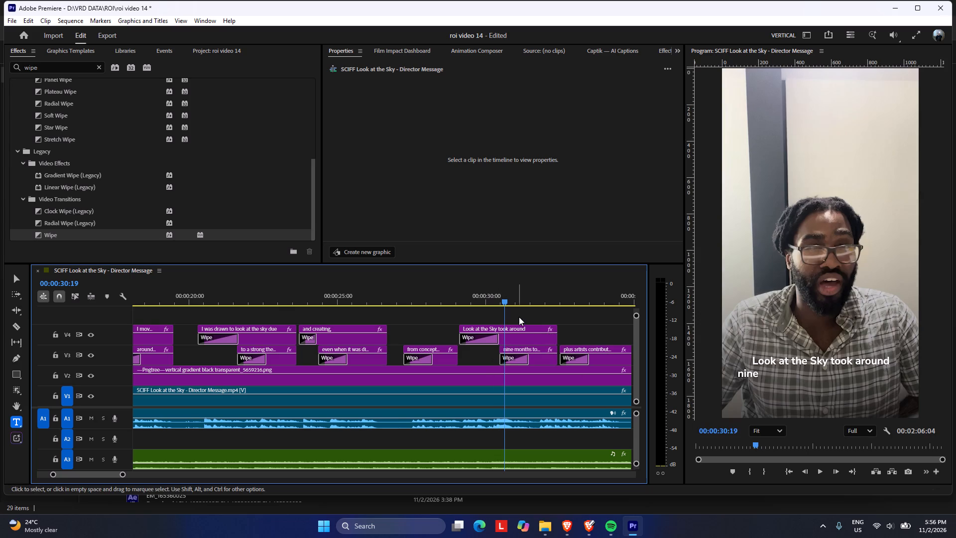
# Scrub back to about 00:00:29:11, near the start of the "Look at the Sky took around" caption, to check its Wipe reveal.
pyautogui.click(519, 317)
pyautogui.moveTo(497, 293); pyautogui.dragTo(468, 288)
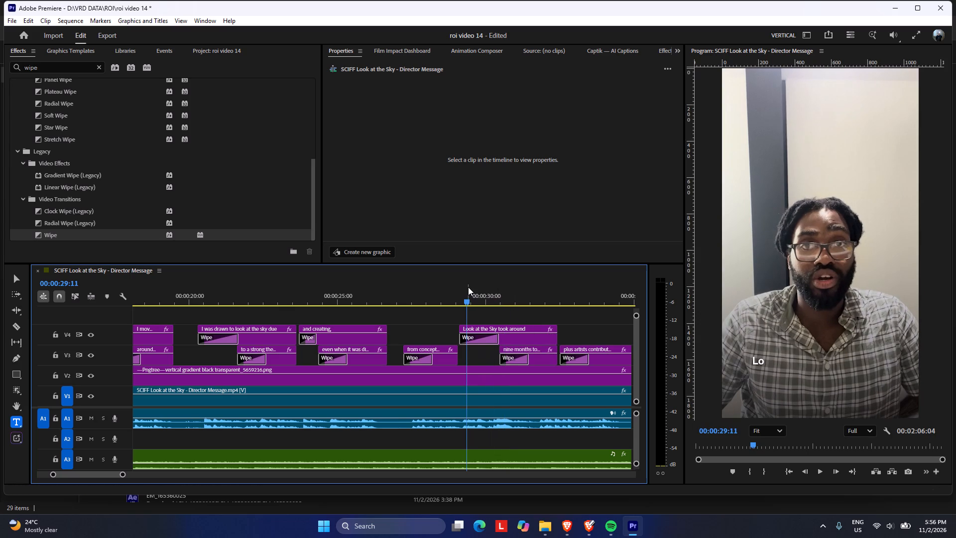
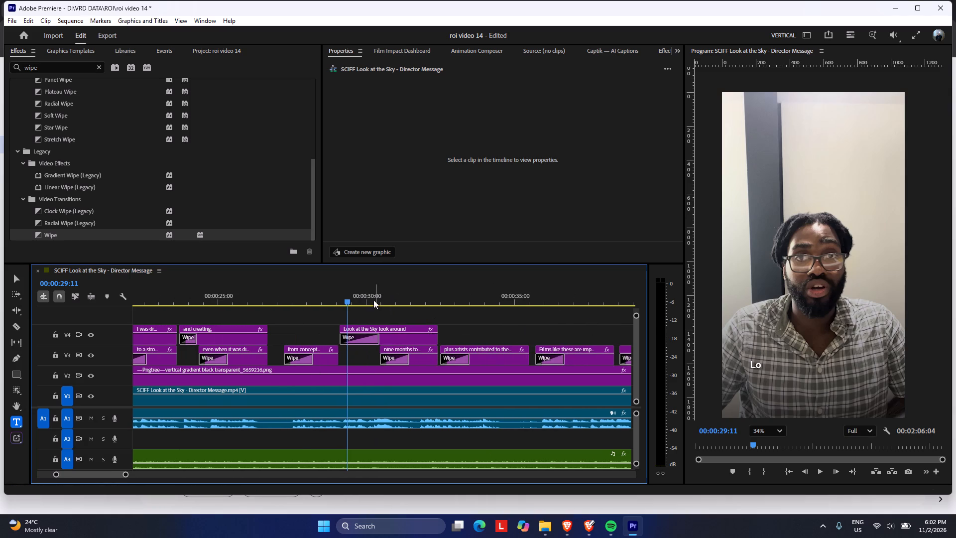
# Duplicate the "plus artists contributed to the project." caption from V3 onto V4 directly above the original.
pyautogui.moveTo(365, 296); pyautogui.dragTo(473, 310)
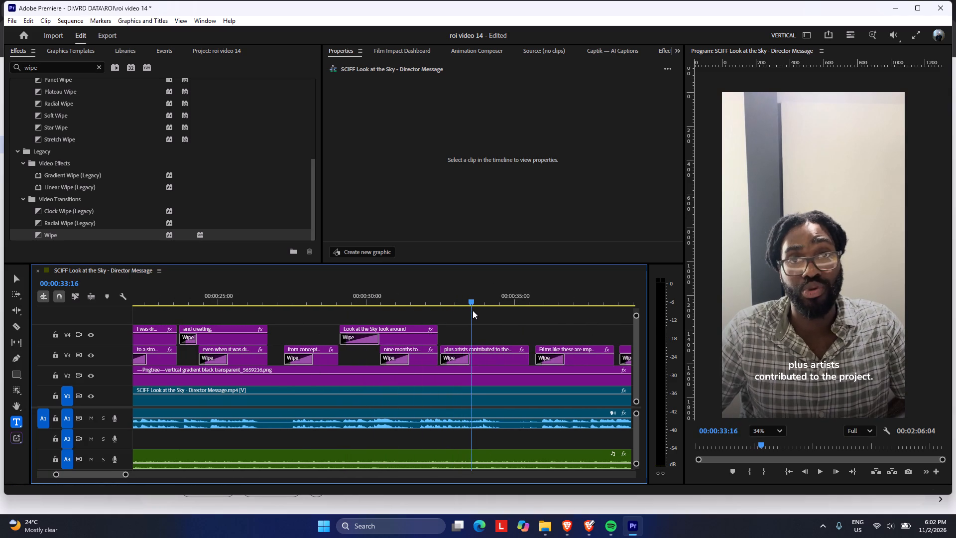
pyautogui.moveTo(473, 310); pyautogui.dragTo(477, 311)
pyautogui.click(491, 362)
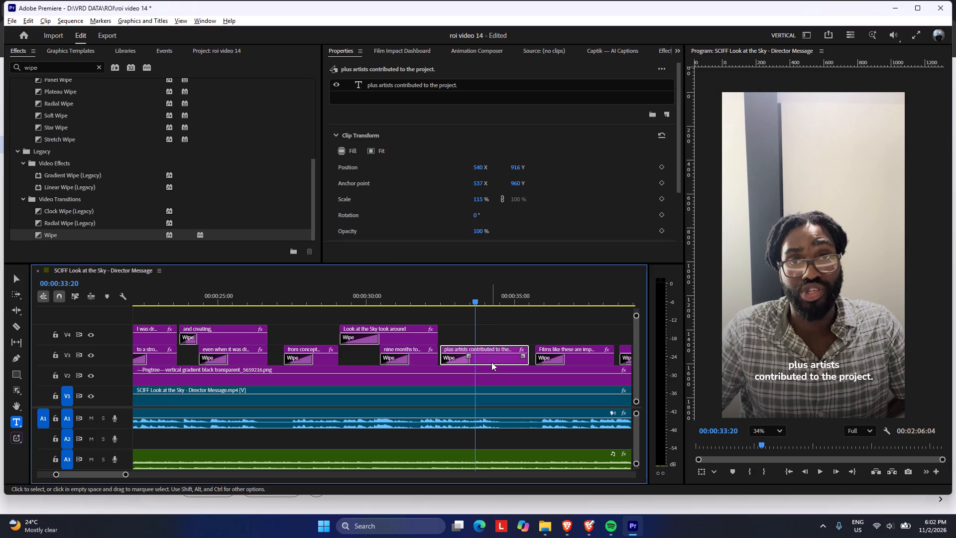
pyautogui.keyDown('alt'); pyautogui.moveTo(491, 362); pyautogui.dragTo(492, 341); pyautogui.keyUp('alt')
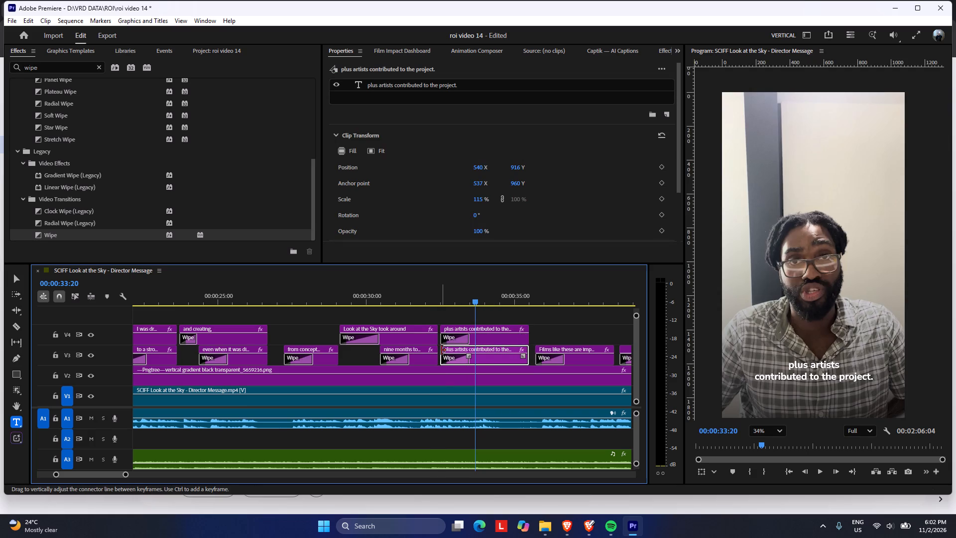
# Trim the start of the V3 "plus artists contributed to the project." caption to where the Wipe on its V4 copy ends.
pyautogui.moveTo(441, 350); pyautogui.dragTo(468, 354)
pyautogui.click(486, 313)
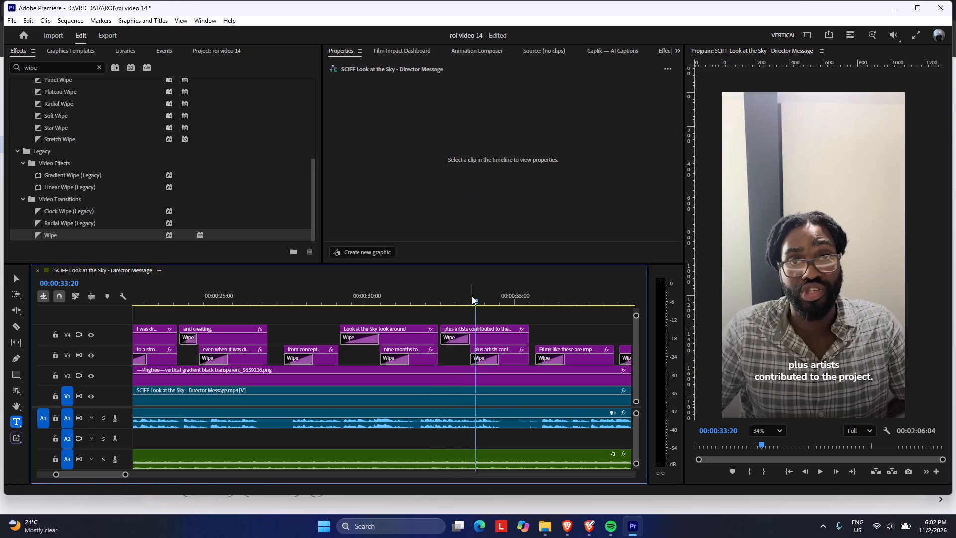
# Delete the second line "contributed to the project." from the V4 copy, keeping "plus artists".
pyautogui.moveTo(474, 295); pyautogui.dragTo(463, 291)
pyautogui.click(496, 338)
pyautogui.moveTo(466, 295); pyautogui.dragTo(480, 300)
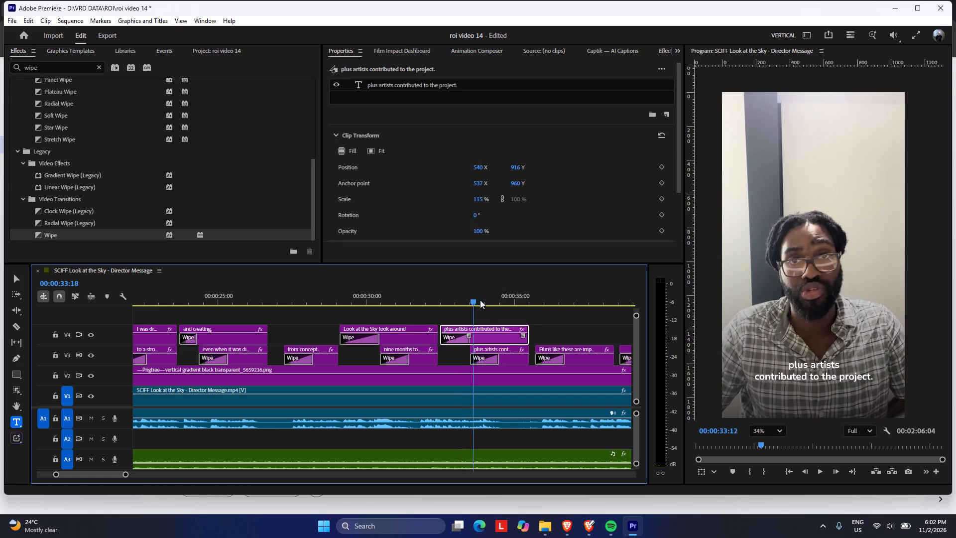
pyautogui.moveTo(480, 300); pyautogui.dragTo(490, 303)
pyautogui.tripleClick(390, 82)
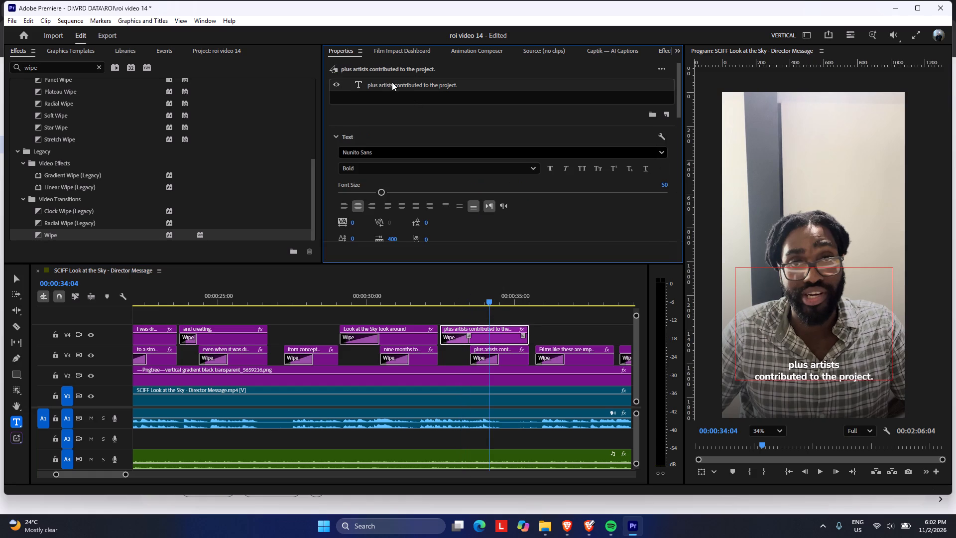
pyautogui.doubleClick(403, 85)
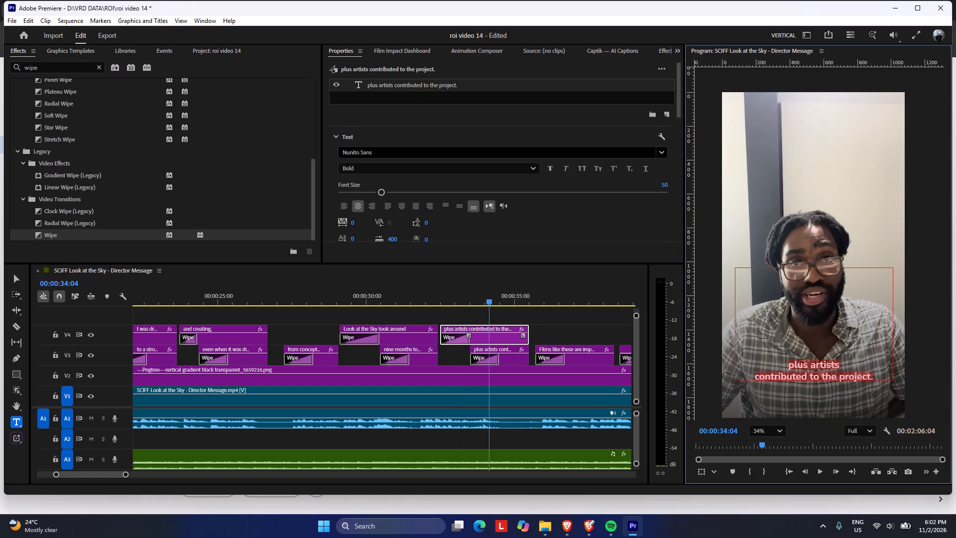
pyautogui.moveTo(754, 378); pyautogui.dragTo(850, 389)
pyautogui.press('BackSpace')
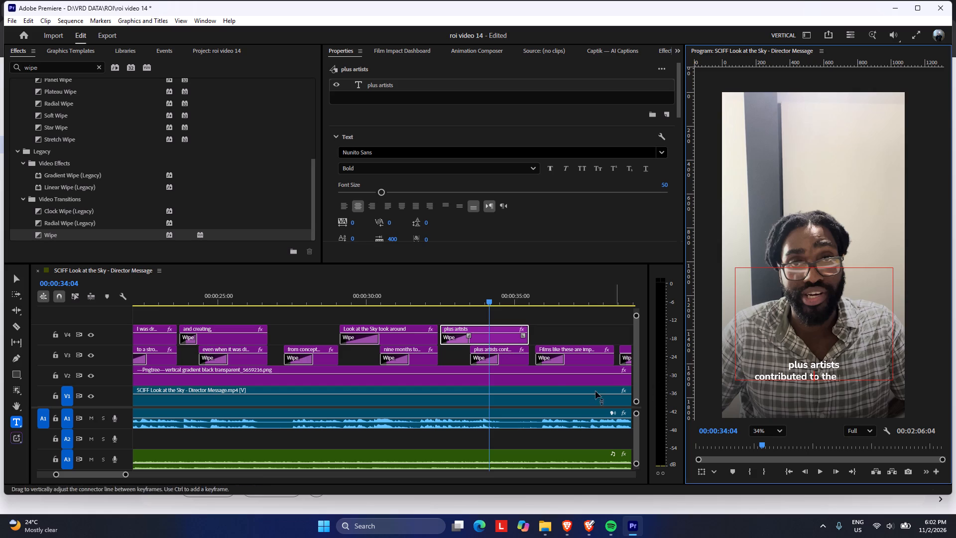
# Delete the first line "plus artists" from the V3 caption, keeping "contributed to the project.", and preview both wipes.
pyautogui.moveTo(489, 297); pyautogui.dragTo(512, 301)
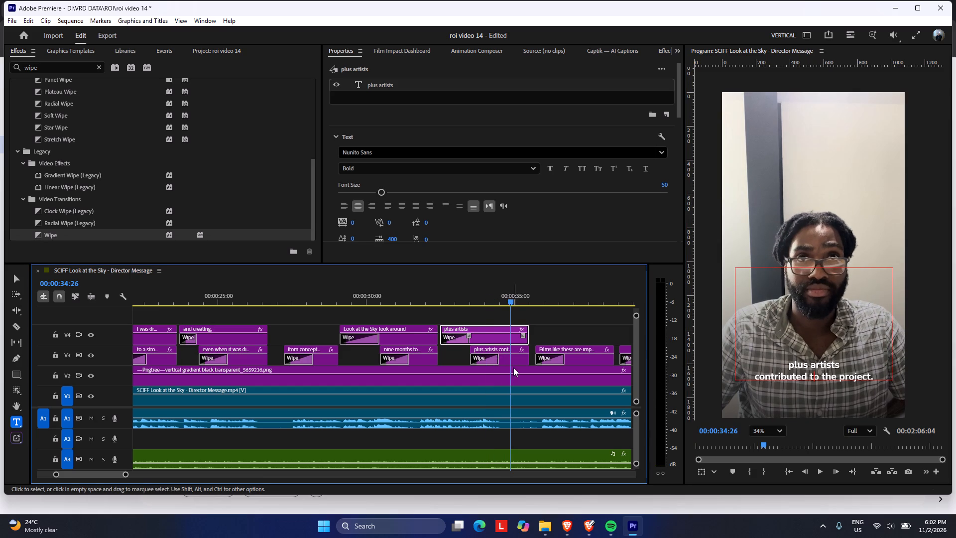
pyautogui.click(511, 362)
pyautogui.doubleClick(385, 85)
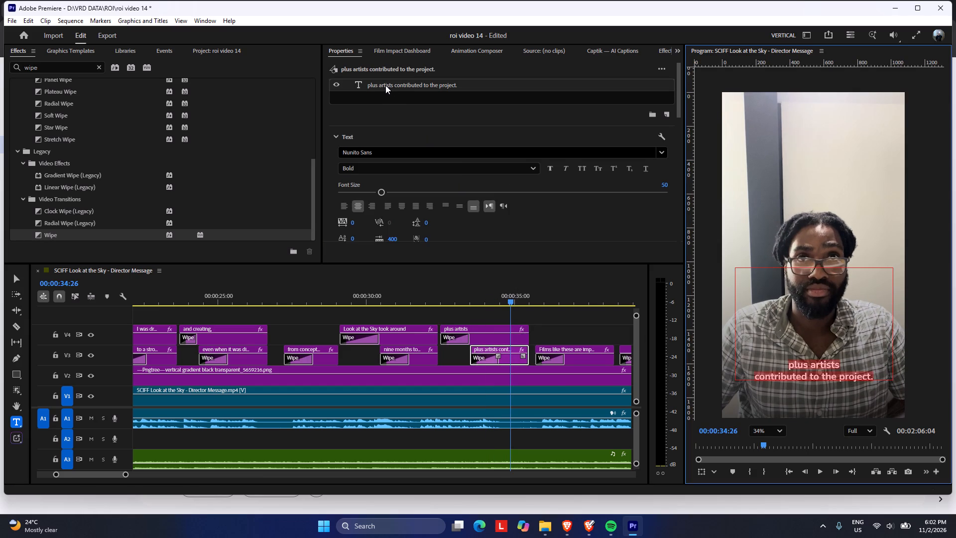
pyautogui.moveTo(788, 365); pyautogui.dragTo(838, 369)
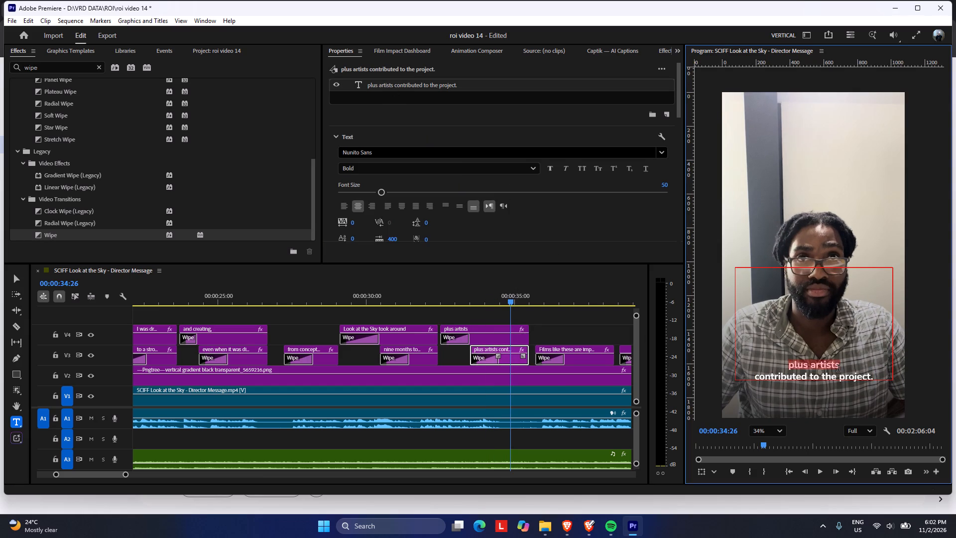
pyautogui.moveTo(838, 369); pyautogui.dragTo(840, 370)
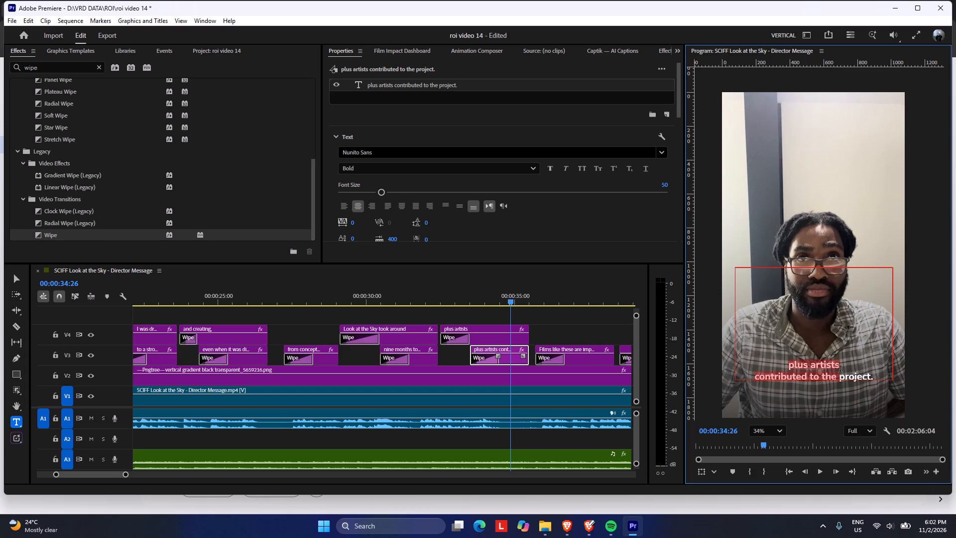
pyautogui.moveTo(840, 366); pyautogui.dragTo(790, 366)
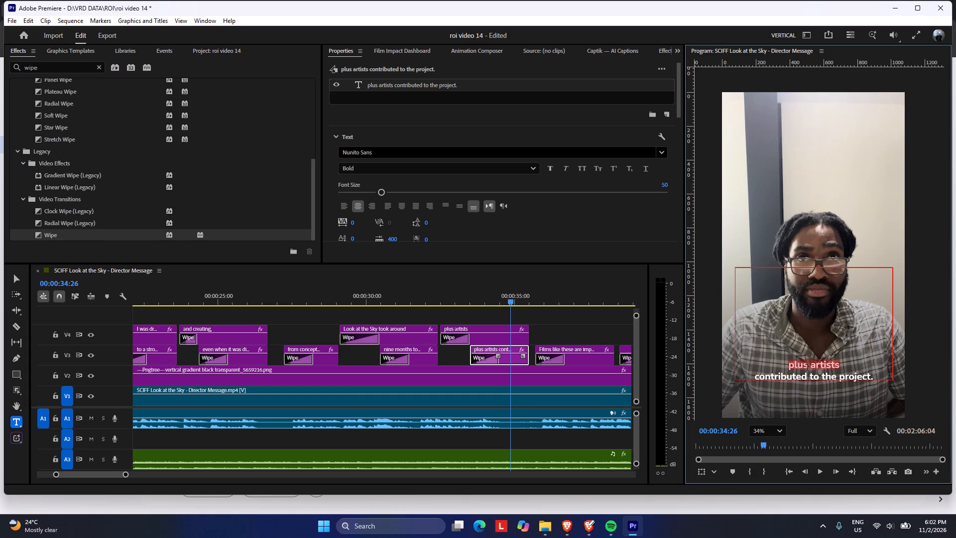
pyautogui.press('BackSpace')
pyautogui.click(555, 331)
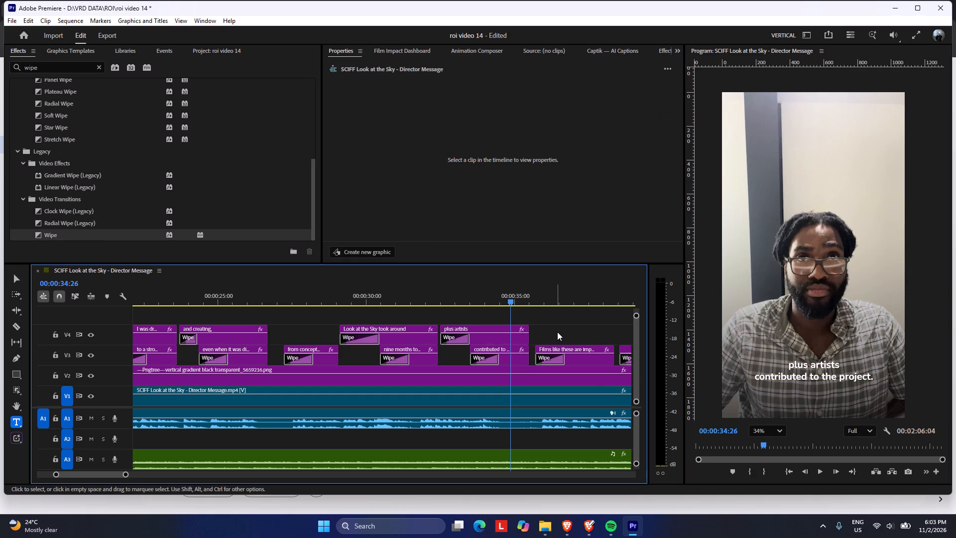
pyautogui.moveTo(476, 298); pyautogui.dragTo(447, 293)
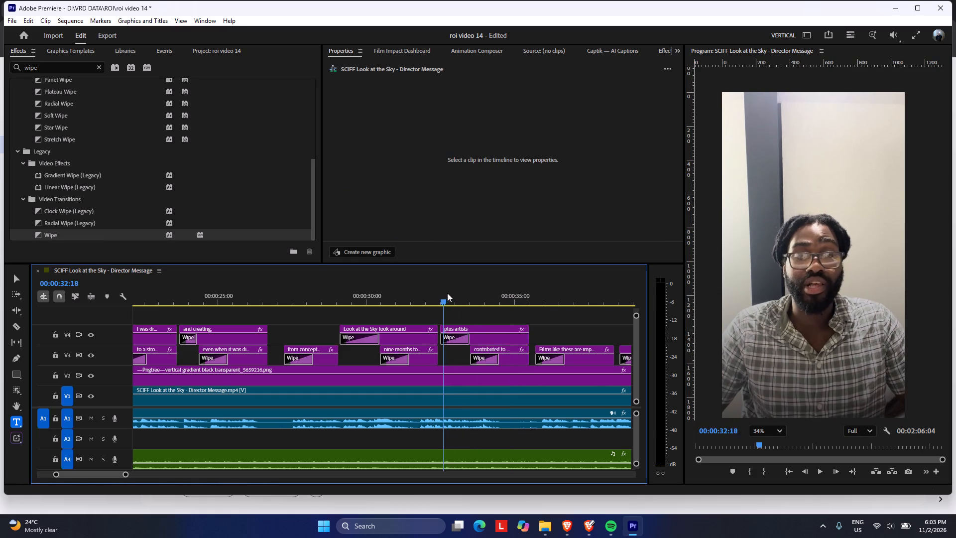
pyautogui.moveTo(447, 293); pyautogui.dragTo(479, 301)
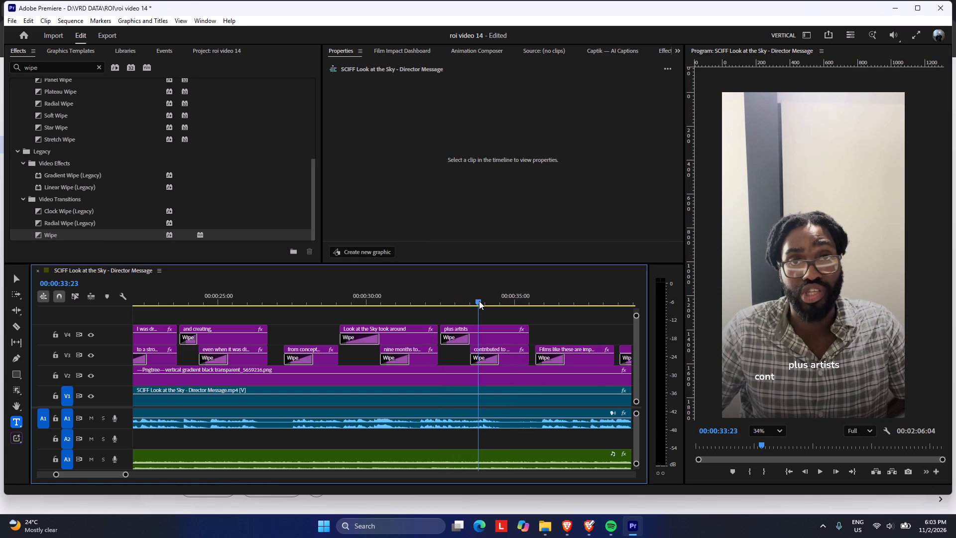
pyautogui.moveTo(479, 301); pyautogui.dragTo(509, 316)
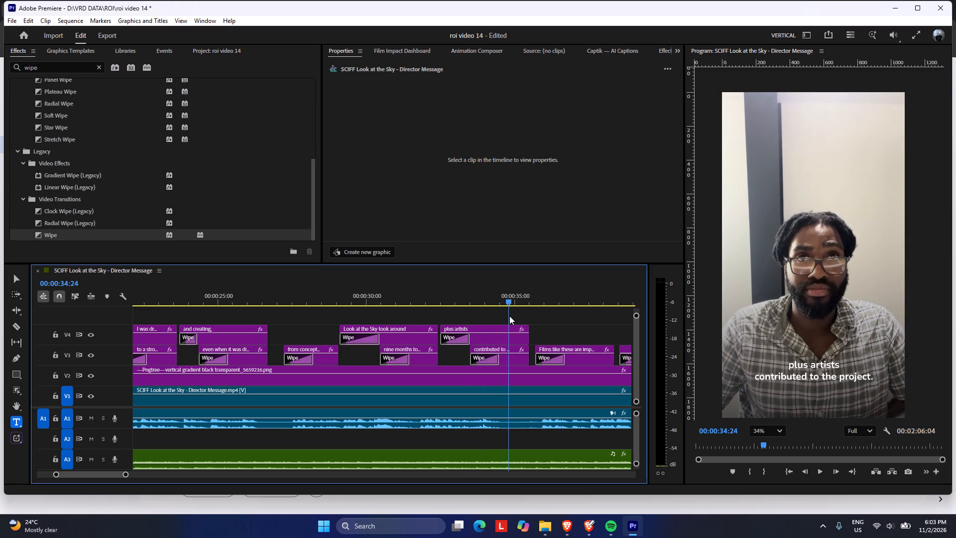
pyautogui.moveTo(509, 316); pyautogui.dragTo(465, 312)
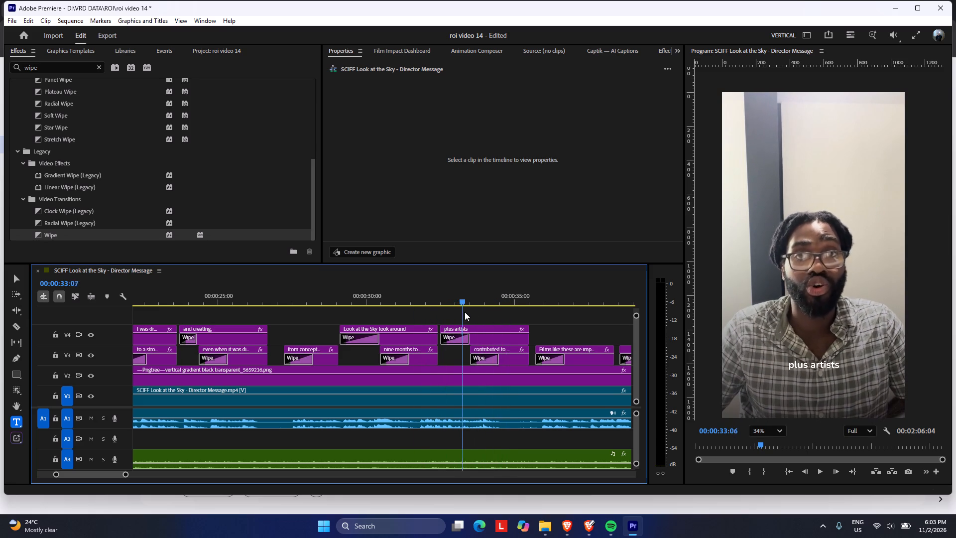
pyautogui.moveTo(465, 312); pyautogui.dragTo(500, 324)
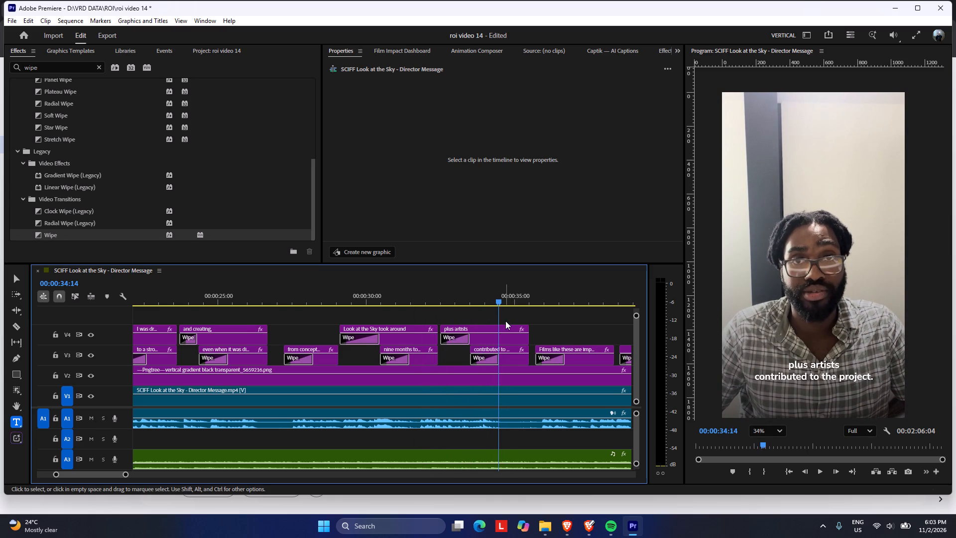
# Duplicate the "Films like these are important, as there are some of the" caption from V3 onto V4.
pyautogui.scroll(-3, 505, 321)
pyautogui.moveTo(483, 299); pyautogui.dragTo(492, 298)
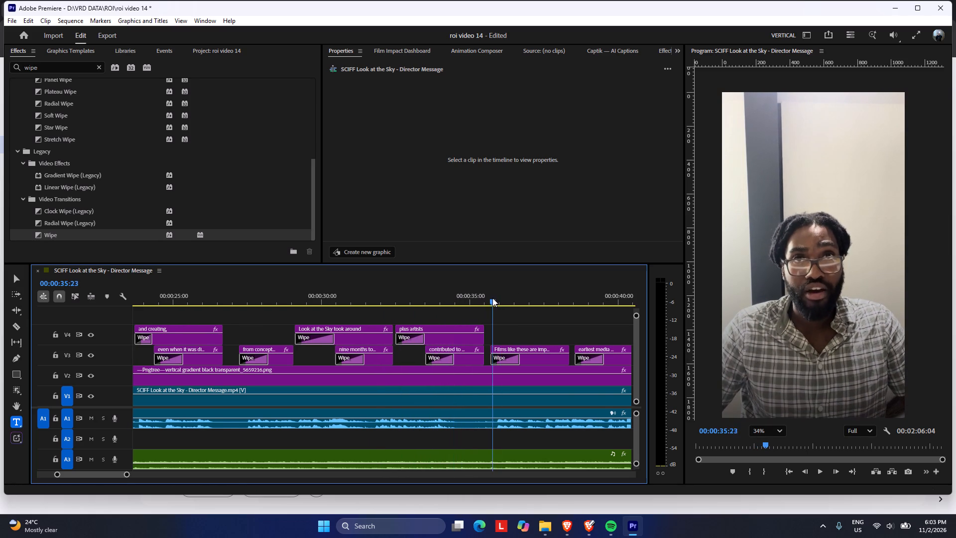
pyautogui.moveTo(492, 298); pyautogui.dragTo(531, 308)
pyautogui.click(540, 361)
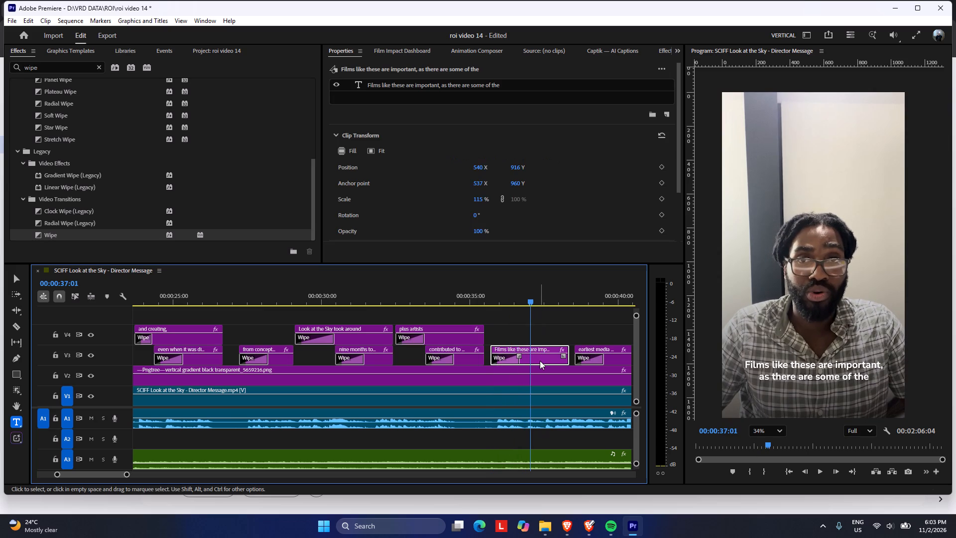
pyautogui.keyDown('alt'); pyautogui.moveTo(540, 361); pyautogui.dragTo(541, 337); pyautogui.keyUp('alt')
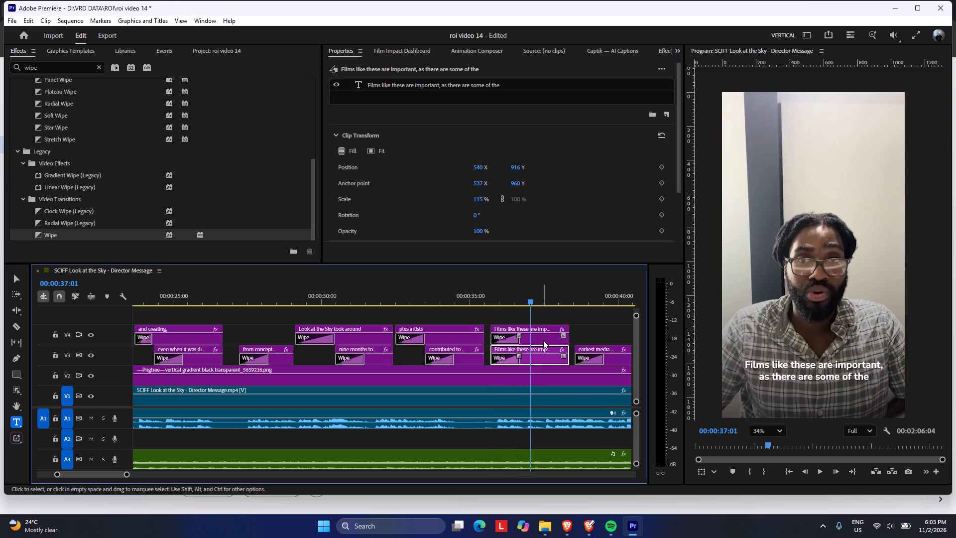
# Delete the second line "as there are some of the" from the V4 copy, keeping "Films like these are important,".
pyautogui.click(515, 297)
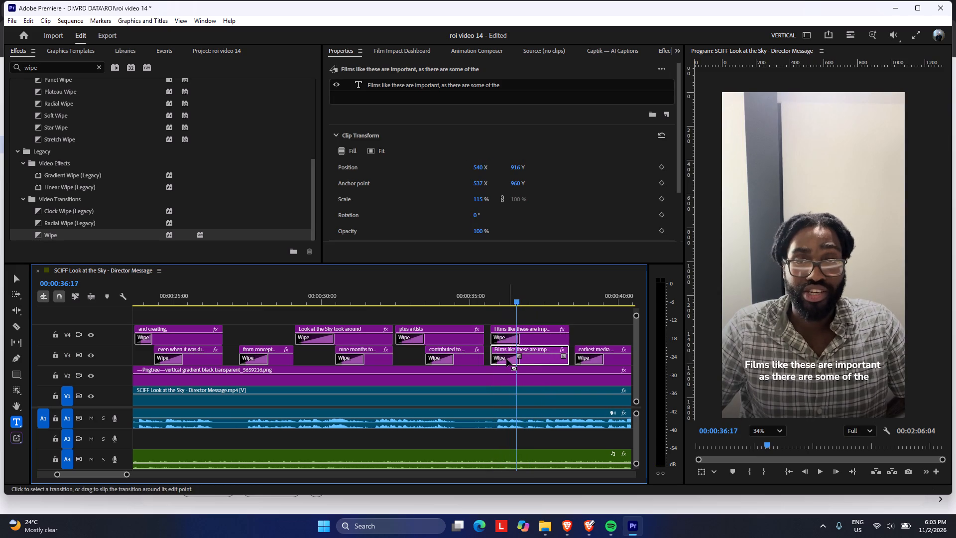
pyautogui.click(533, 332)
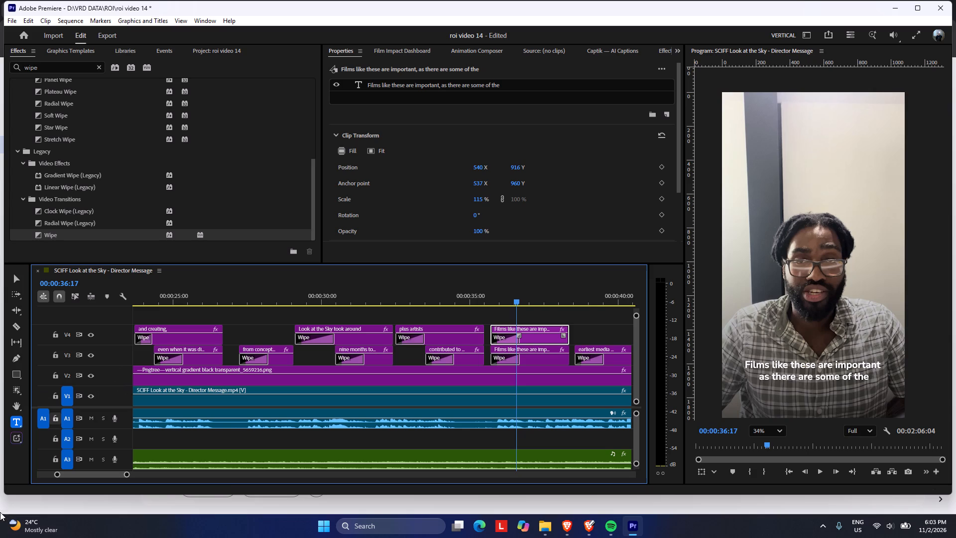
pyautogui.doubleClick(389, 86)
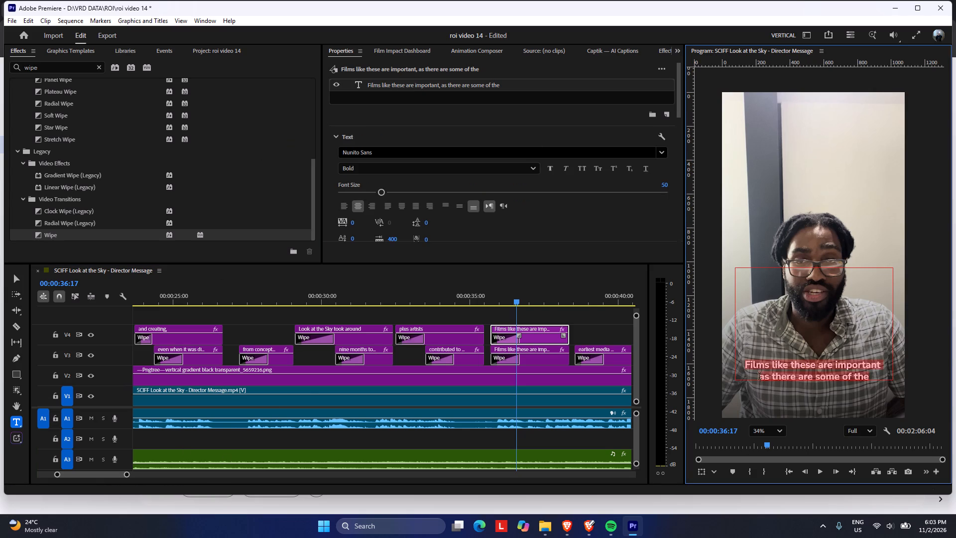
pyautogui.moveTo(761, 378); pyautogui.dragTo(847, 388)
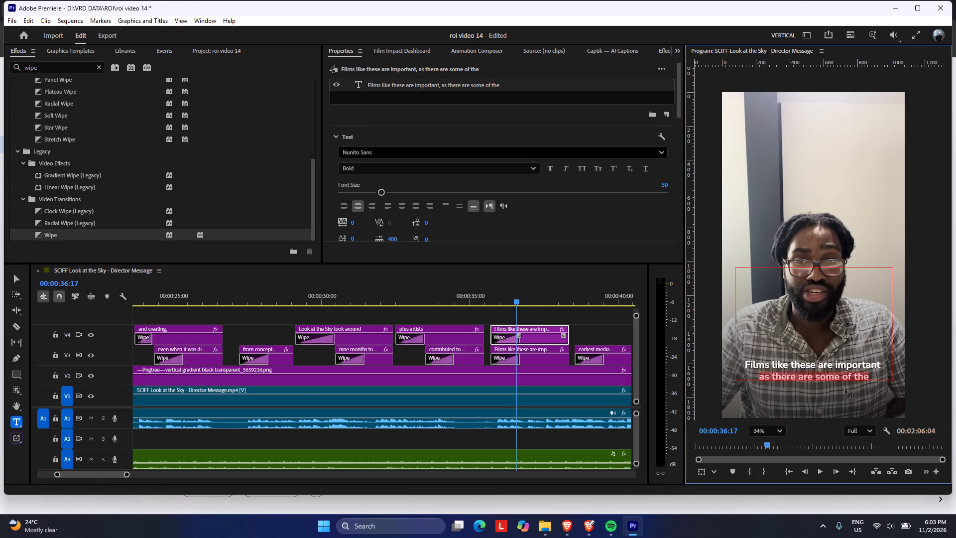
pyautogui.press('BackSpace')
# Delete the first line "Films like these are important," from the V3 caption, keeping "as there are some of the".
pyautogui.click(550, 357)
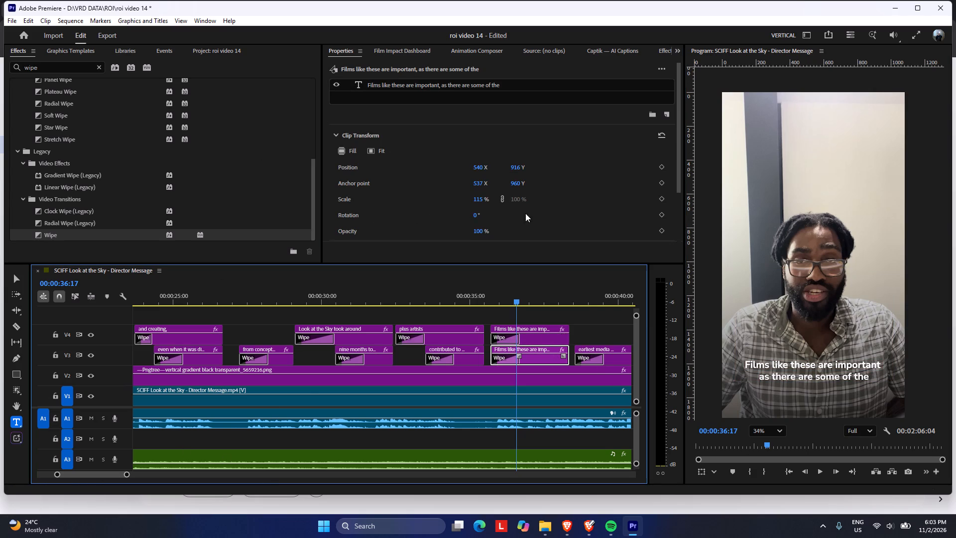
pyautogui.doubleClick(434, 83)
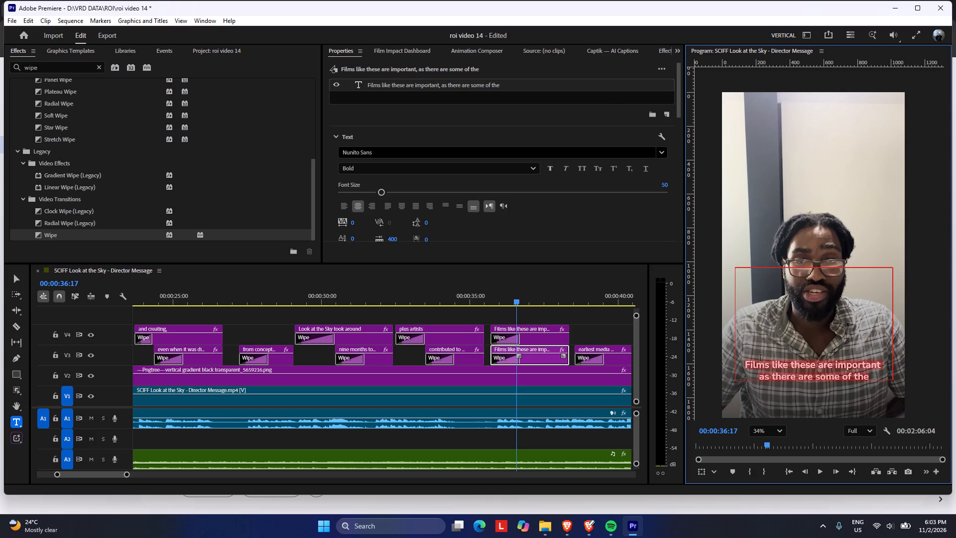
pyautogui.moveTo(747, 365); pyautogui.dragTo(881, 367)
pyautogui.press('BackSpace')
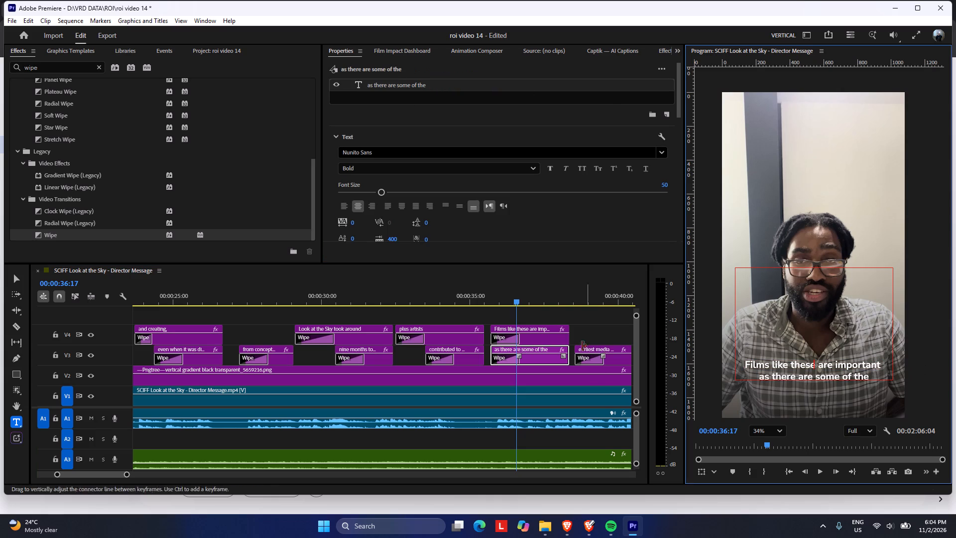
pyautogui.click(583, 329)
# Trim the start of "as there are some of the" on V3 to where the V4 caption's Wipe ends, and preview the result.
pyautogui.moveTo(490, 348); pyautogui.dragTo(503, 350)
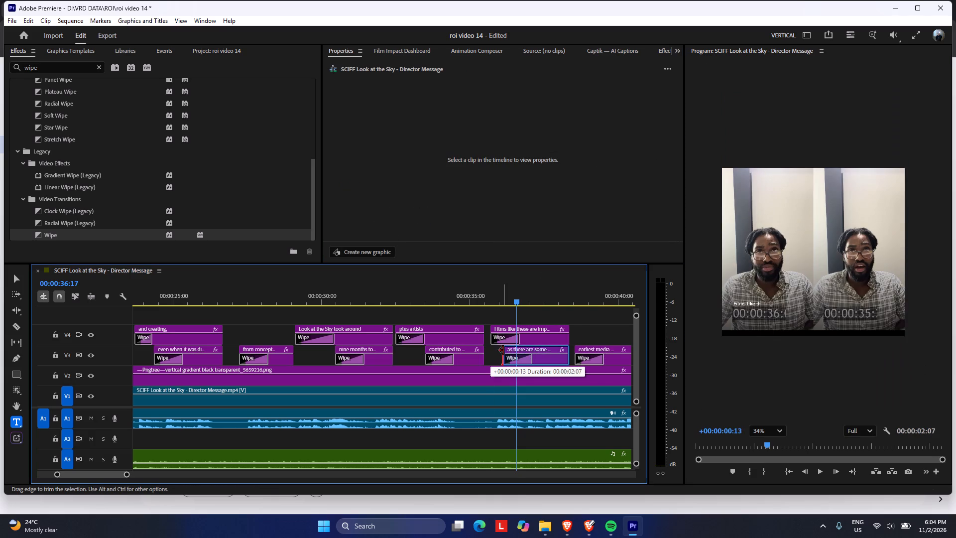
pyautogui.moveTo(503, 350); pyautogui.dragTo(522, 354)
pyautogui.click(538, 318)
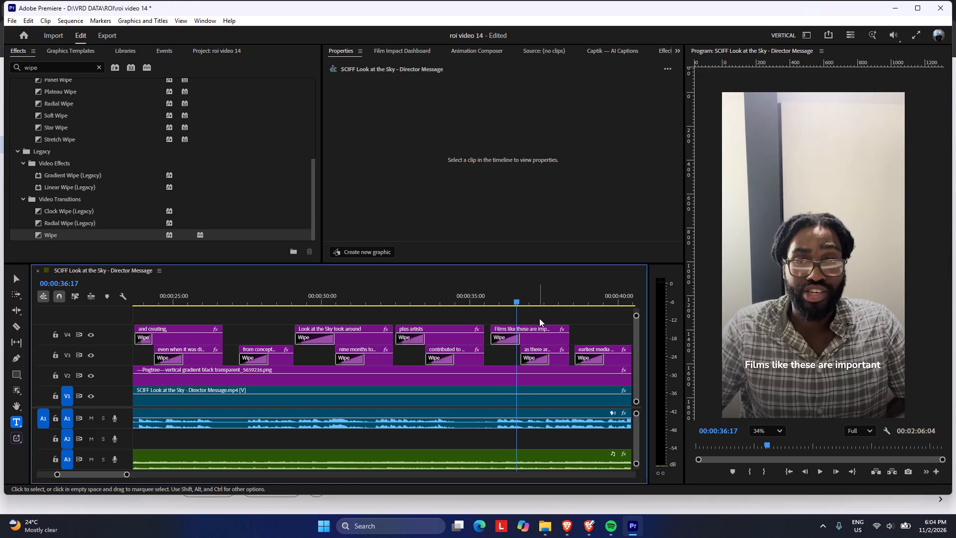
pyautogui.moveTo(511, 286); pyautogui.dragTo(528, 302)
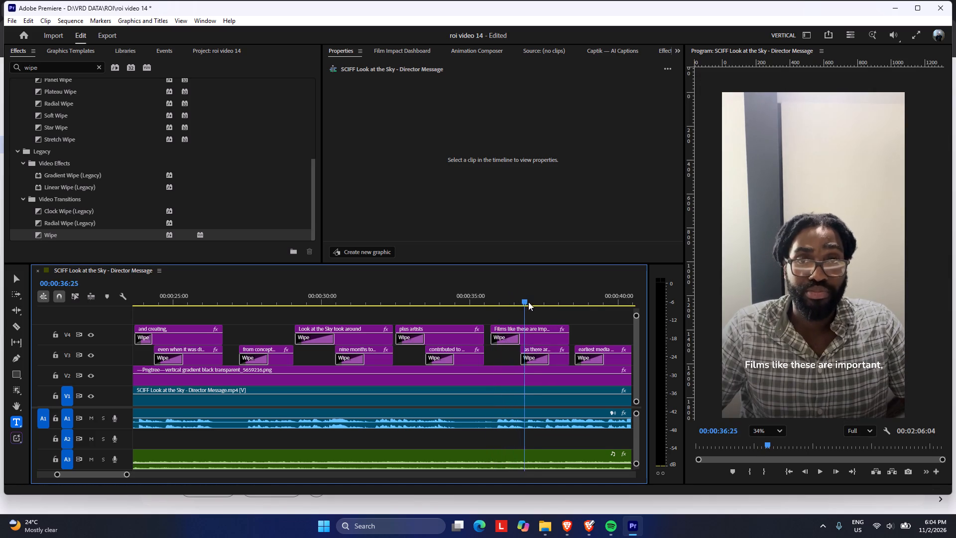
pyautogui.moveTo(528, 302); pyautogui.dragTo(548, 307)
pyautogui.click(596, 339)
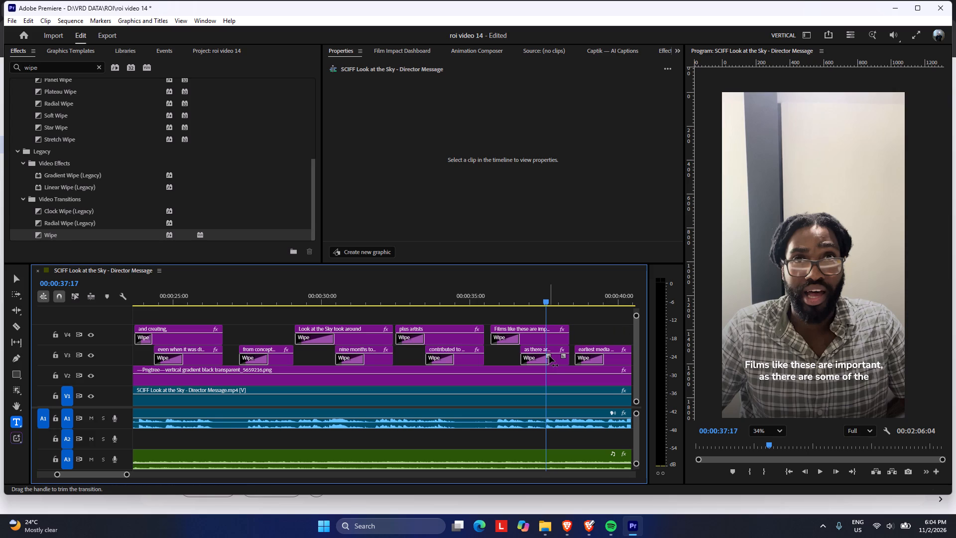
pyautogui.click(548, 318)
pyautogui.click(555, 316)
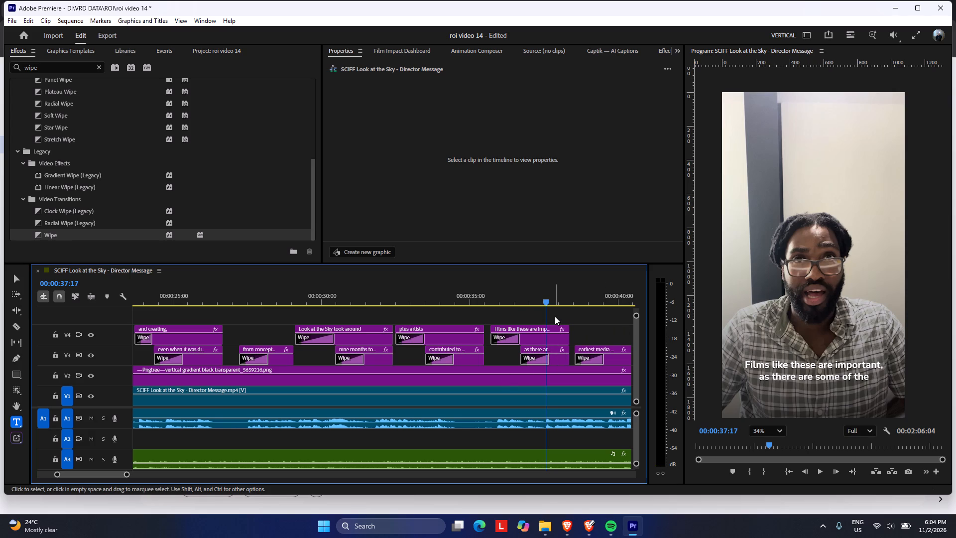
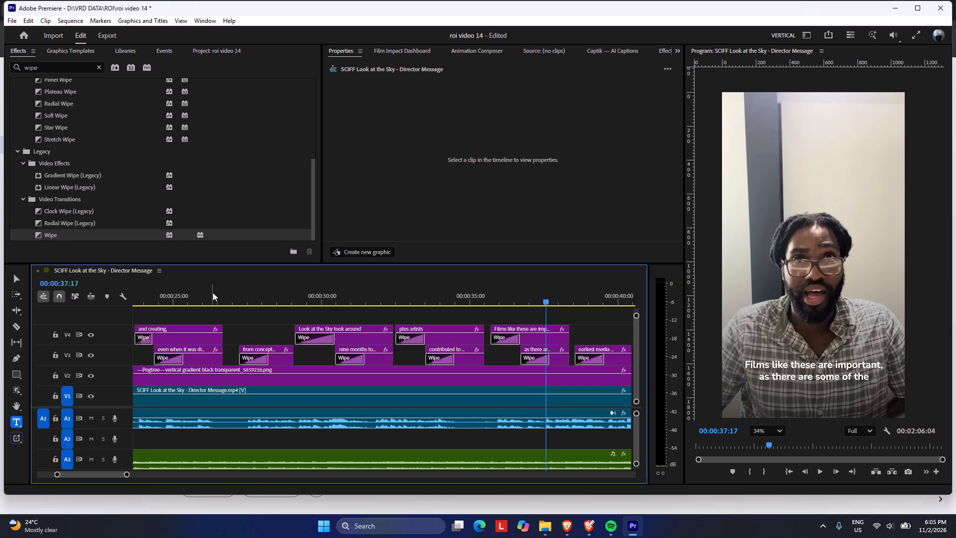
# Duplicate the "earliest media that can inspire creativity within children." caption from V3 onto V4, directly above the original.
pyautogui.click(237, 326)
pyautogui.click(257, 313)
pyautogui.scroll(-6, 511, 321)
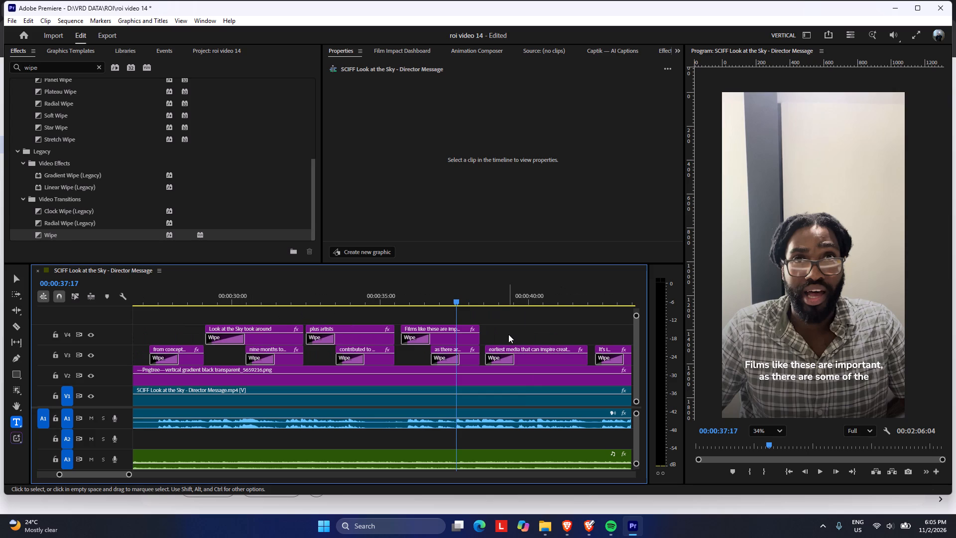
pyautogui.moveTo(484, 299); pyautogui.dragTo(488, 298)
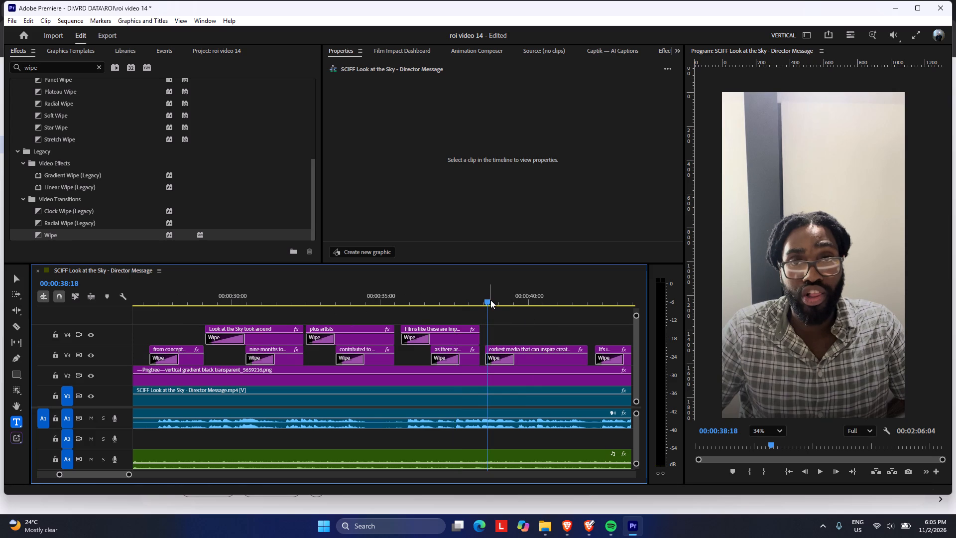
pyautogui.moveTo(486, 296); pyautogui.dragTo(495, 294)
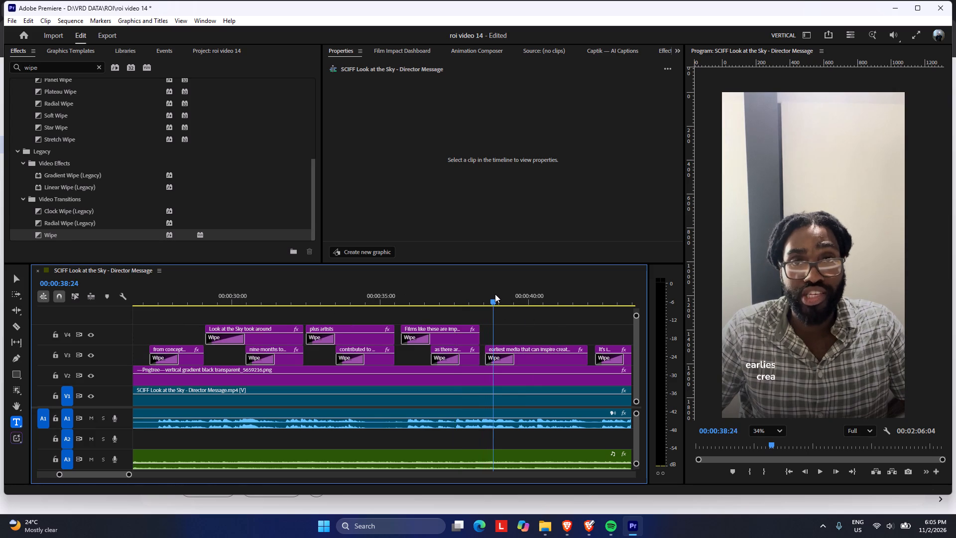
pyautogui.moveTo(495, 294); pyautogui.dragTo(507, 296)
pyautogui.click(544, 362)
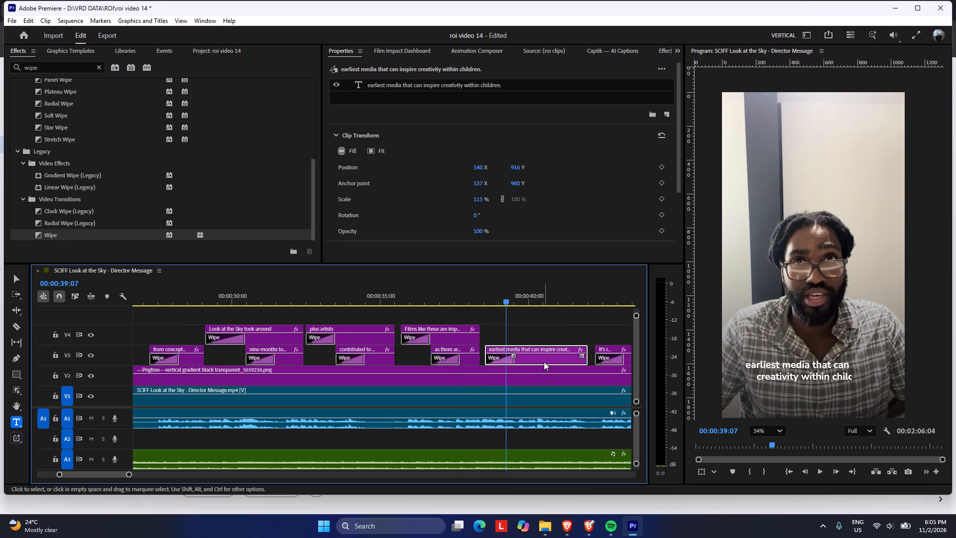
pyautogui.keyDown('alt'); pyautogui.moveTo(544, 362); pyautogui.dragTo(541, 337); pyautogui.keyUp('alt')
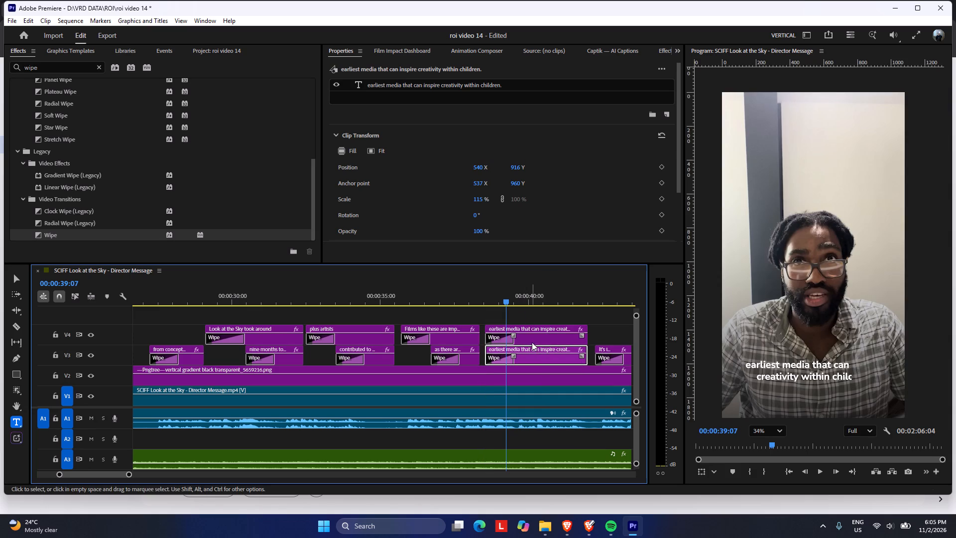
# Delete the first line "earliest media that can inspire" from the V3 caption, keeping "creativity within children.".
pyautogui.moveTo(537, 300); pyautogui.dragTo(541, 300)
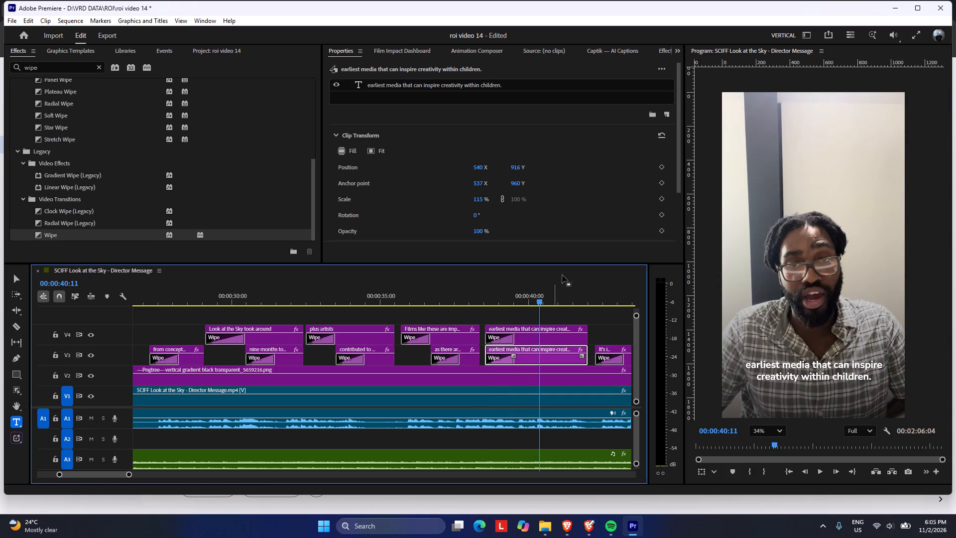
pyautogui.doubleClick(389, 84)
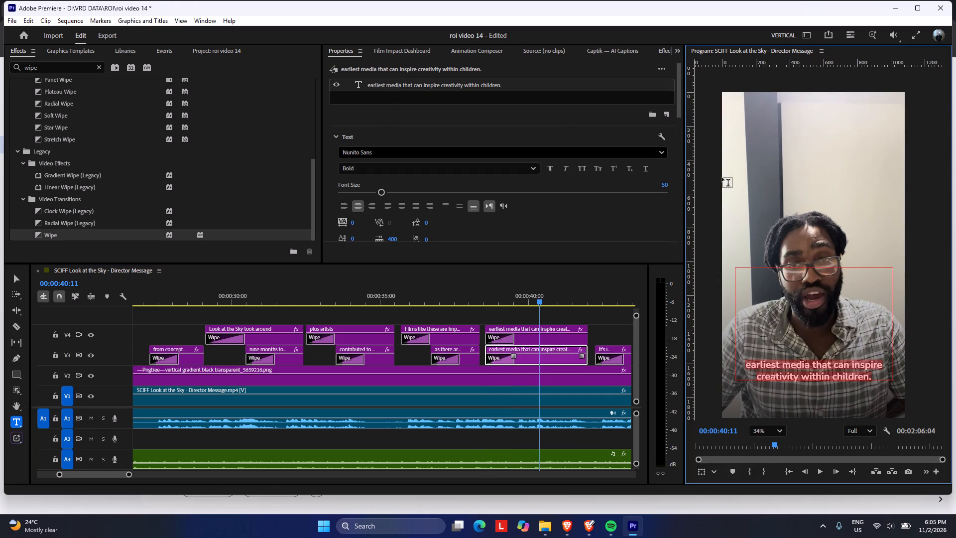
pyautogui.moveTo(746, 367); pyautogui.dragTo(765, 367)
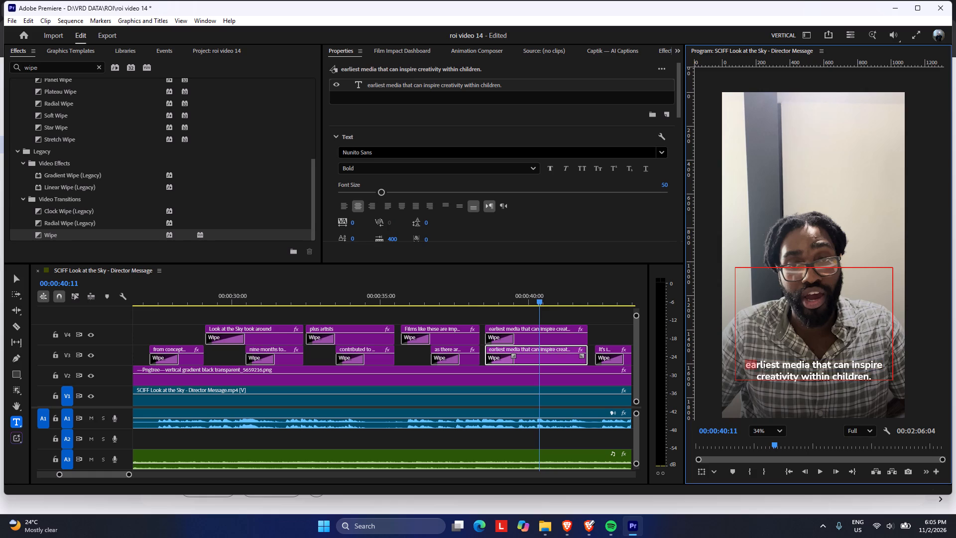
pyautogui.moveTo(765, 367); pyautogui.dragTo(885, 366)
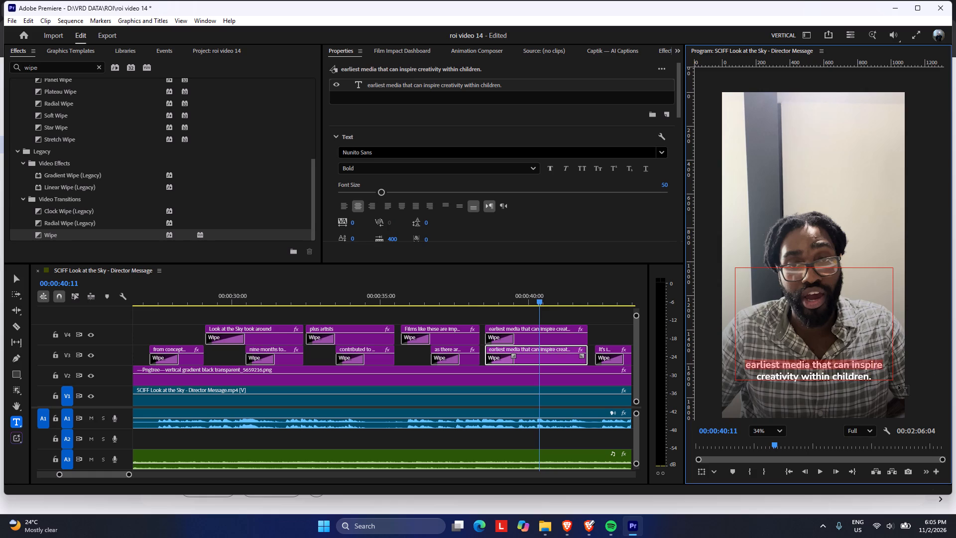
pyautogui.press('BackSpace')
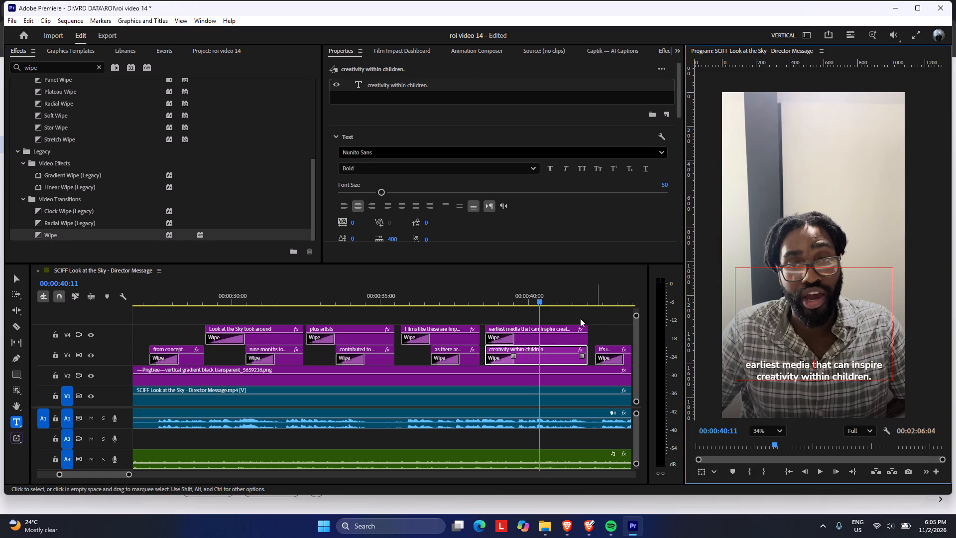
# Delete the second line "creativity within children." from the V4 copy, keeping "earliest media that can inspire".
pyautogui.click(545, 343)
pyautogui.doubleClick(392, 85)
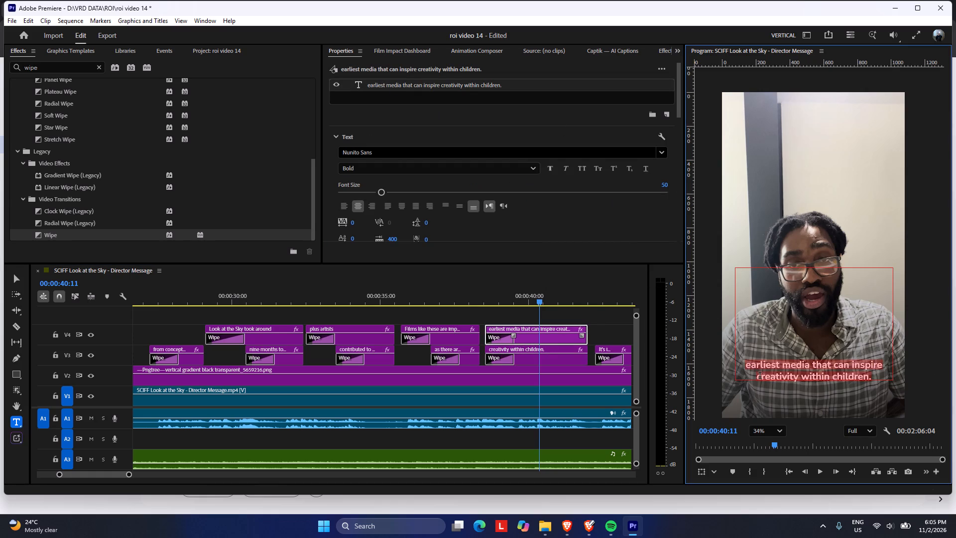
pyautogui.moveTo(758, 379); pyautogui.dragTo(873, 382)
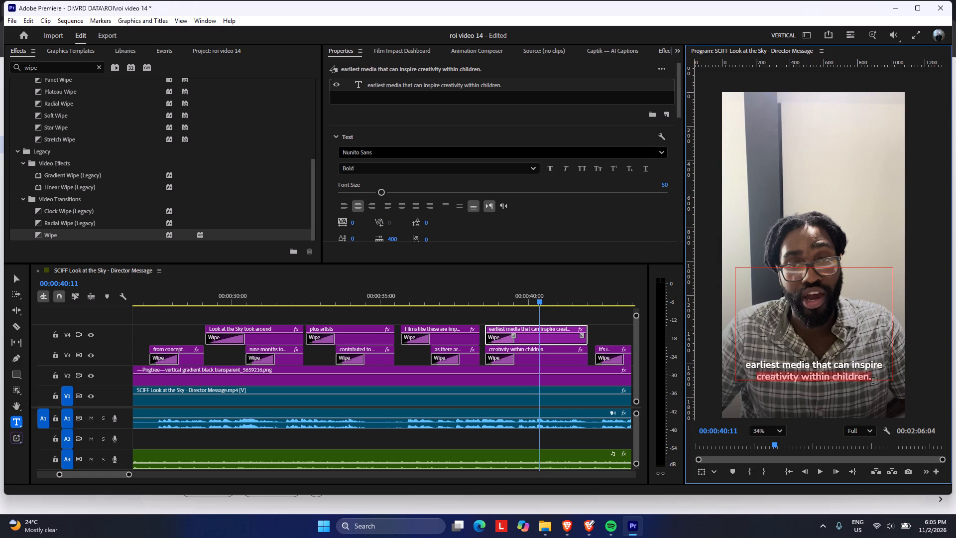
pyautogui.moveTo(873, 382); pyautogui.dragTo(875, 382)
pyautogui.press('BackSpace')
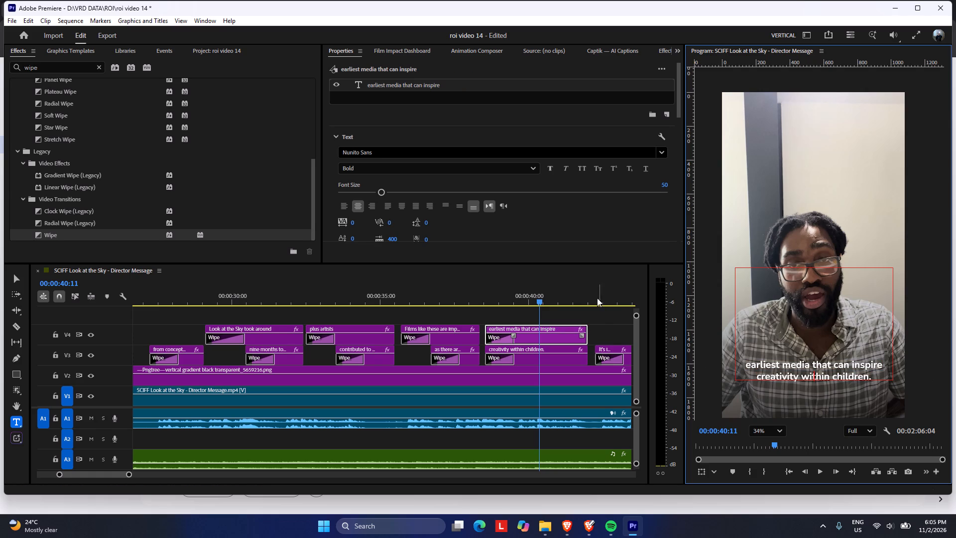
pyautogui.click(606, 332)
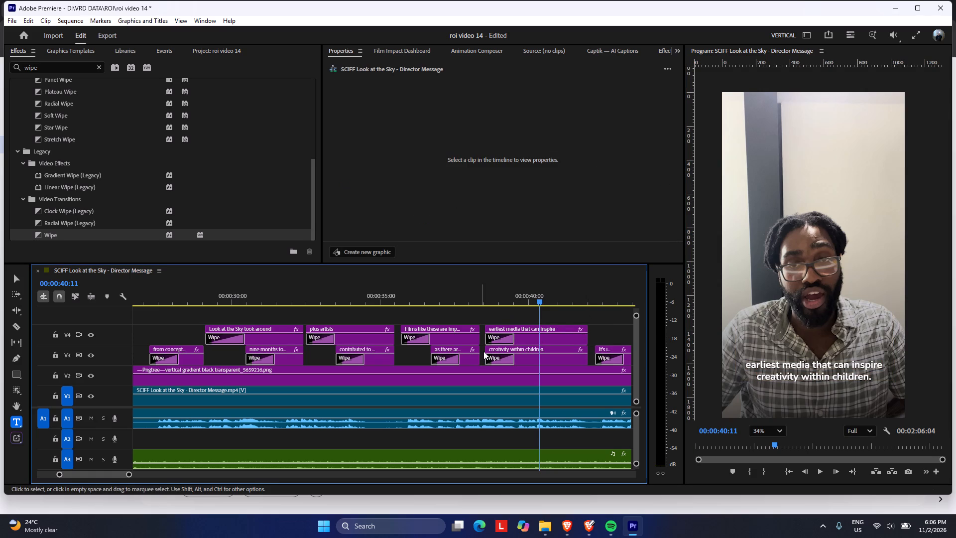
# Trim the start of "creativity within children." on V3 to about 00:00:40:00.
pyautogui.moveTo(486, 351); pyautogui.dragTo(515, 344)
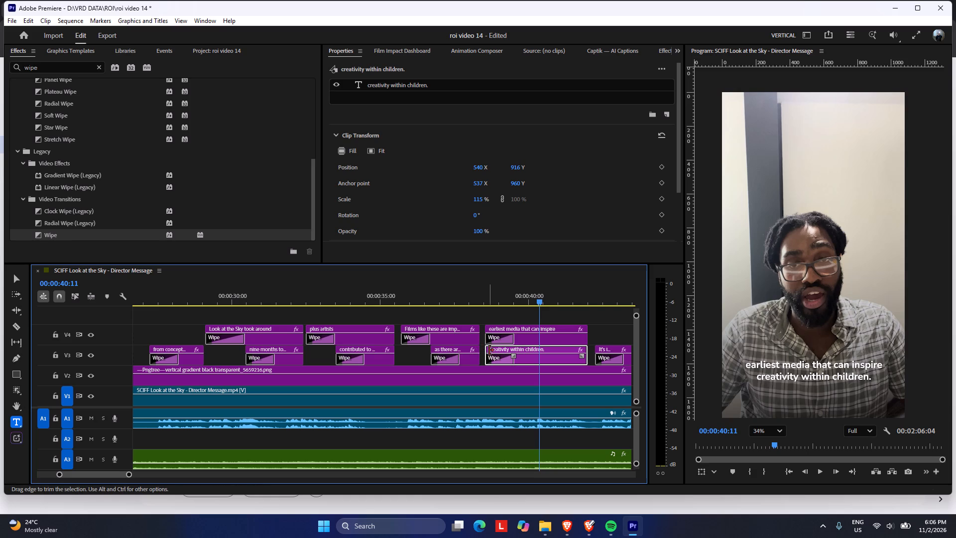
pyautogui.moveTo(489, 350); pyautogui.dragTo(533, 355)
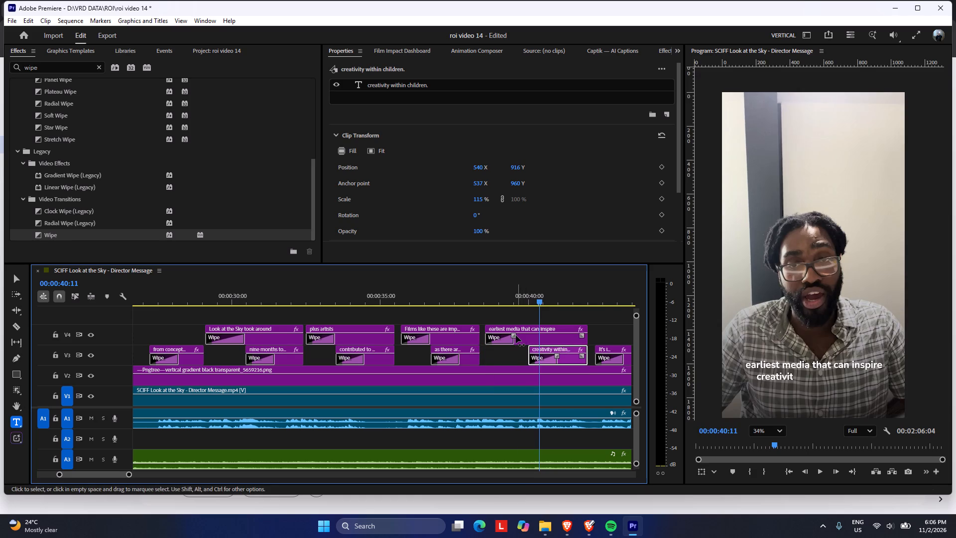
# Lengthen the Wipe on "earliest media that can inspire" on V4 until about where the V3 caption starts, and preview both lines.
pyautogui.moveTo(514, 335); pyautogui.dragTo(527, 337)
pyautogui.moveTo(524, 293); pyautogui.dragTo(513, 293)
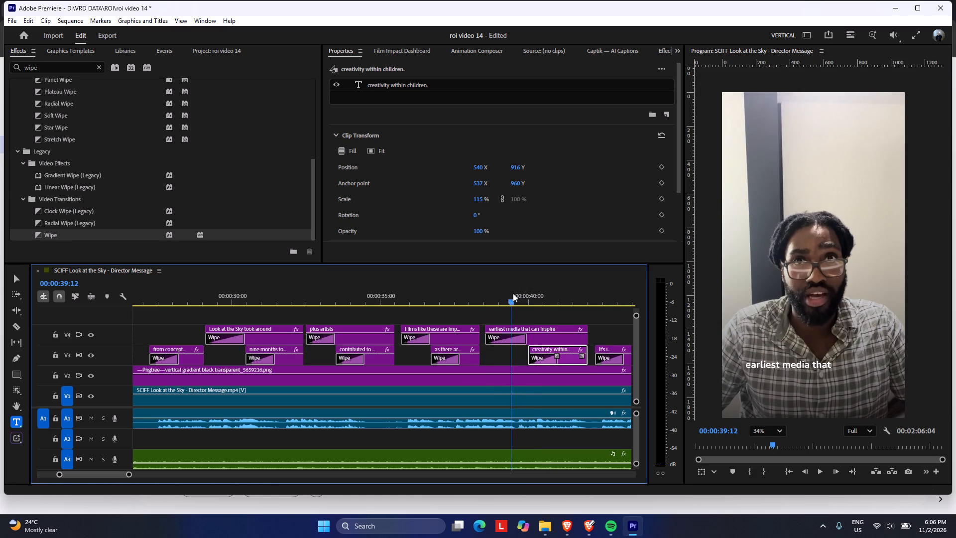
pyautogui.moveTo(513, 293); pyautogui.dragTo(567, 311)
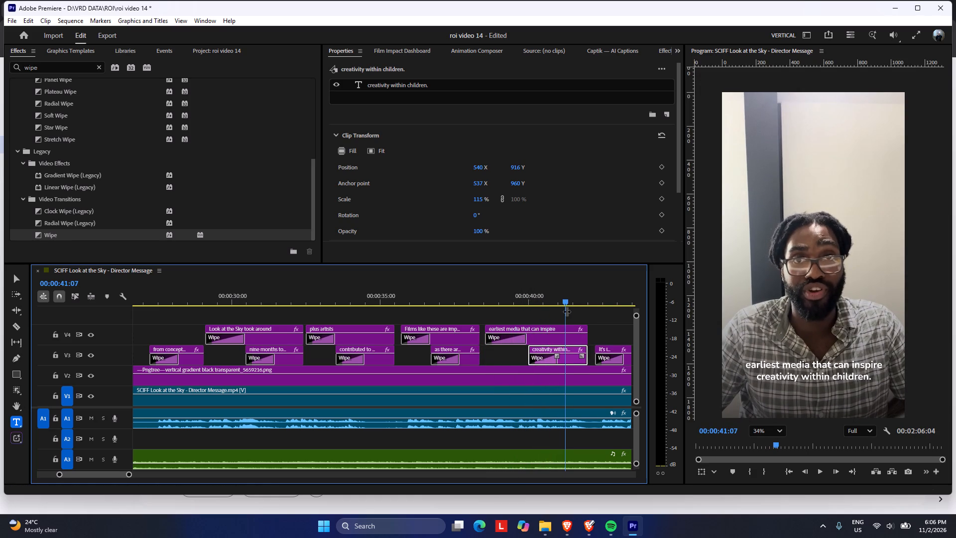
pyautogui.click(596, 328)
pyautogui.click(605, 329)
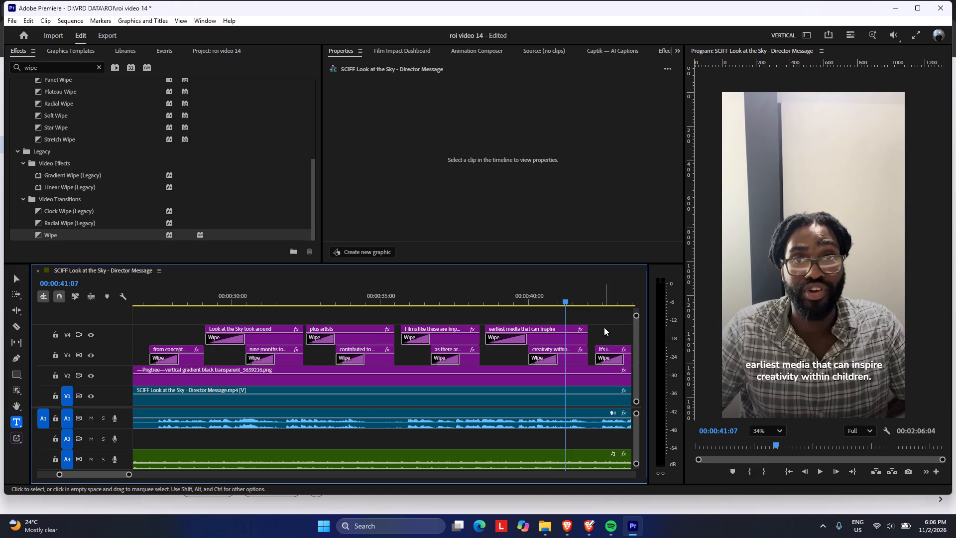
# Duplicate the "It's important now more than ever, that the content that we all" caption from V3 onto V4.
pyautogui.scroll(-15, 607, 325)
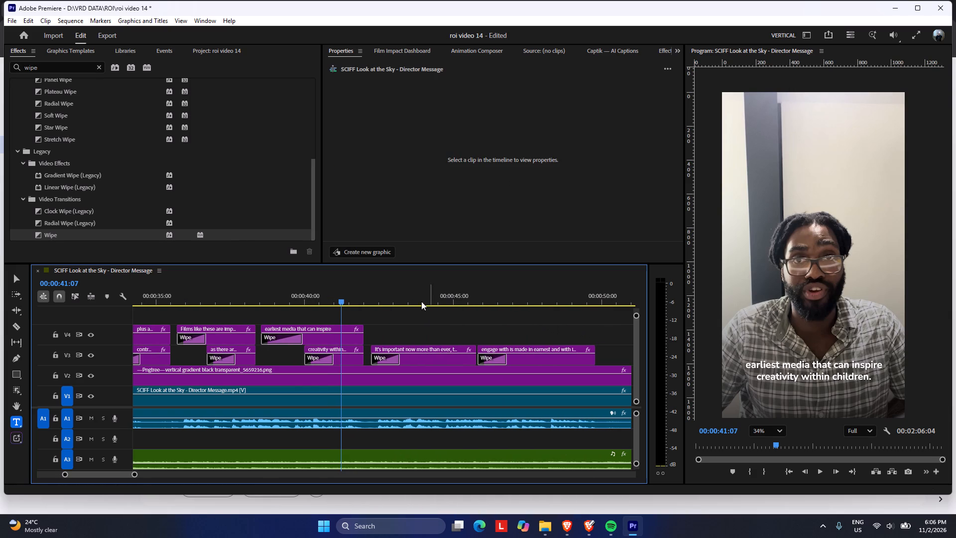
pyautogui.moveTo(369, 297); pyautogui.dragTo(418, 302)
pyautogui.click(431, 360)
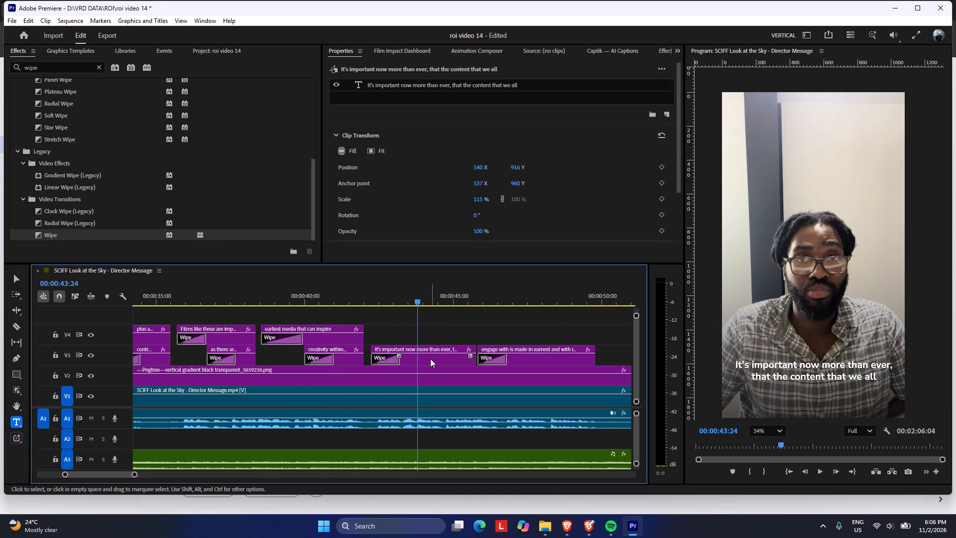
pyautogui.keyDown('alt'); pyautogui.moveTo(431, 359); pyautogui.dragTo(430, 345); pyautogui.keyUp('alt')
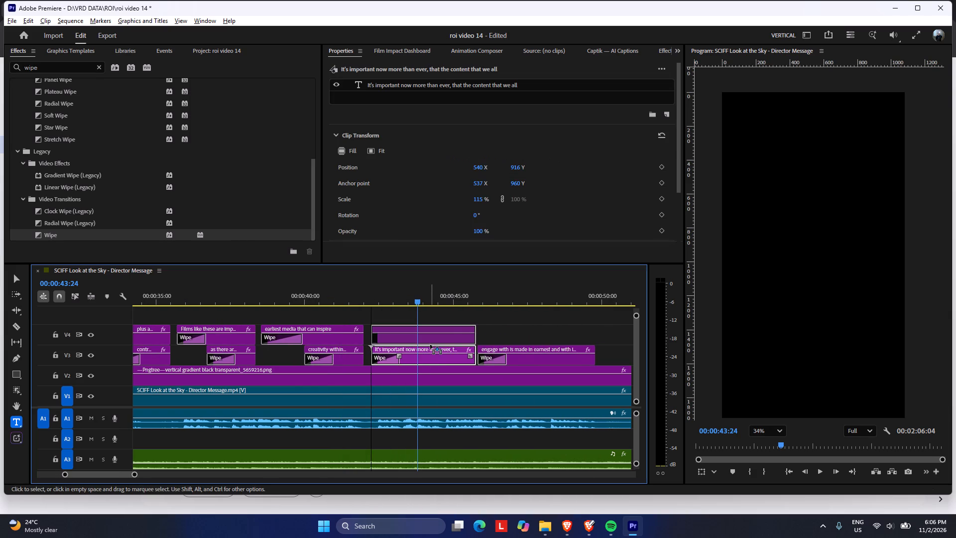
pyautogui.keyDown('alt'); pyautogui.moveTo(430, 345); pyautogui.dragTo(431, 339); pyautogui.keyUp('alt')
pyautogui.click(512, 324)
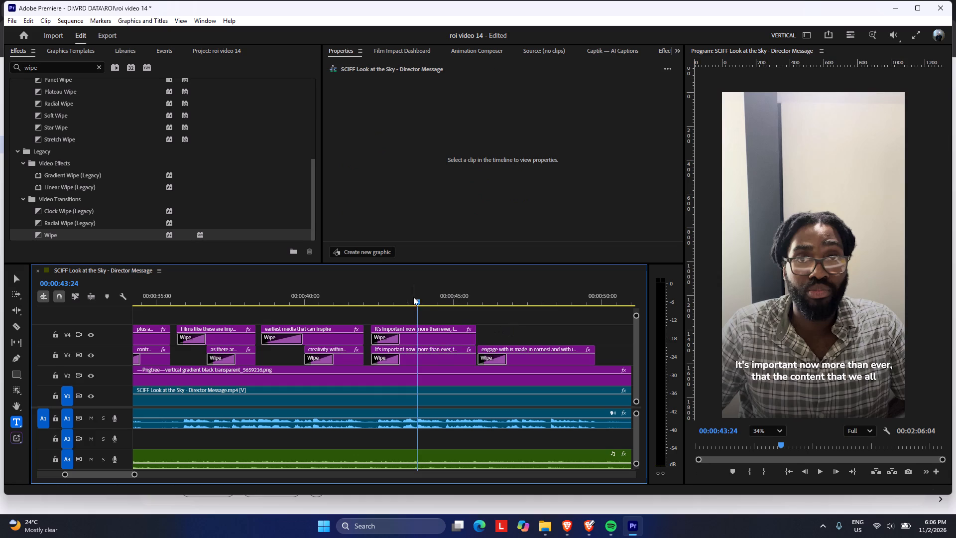
# Delete the second line "that the content that we all" from the V4 copy, keeping "It's important now more than ever,".
pyautogui.click(422, 343)
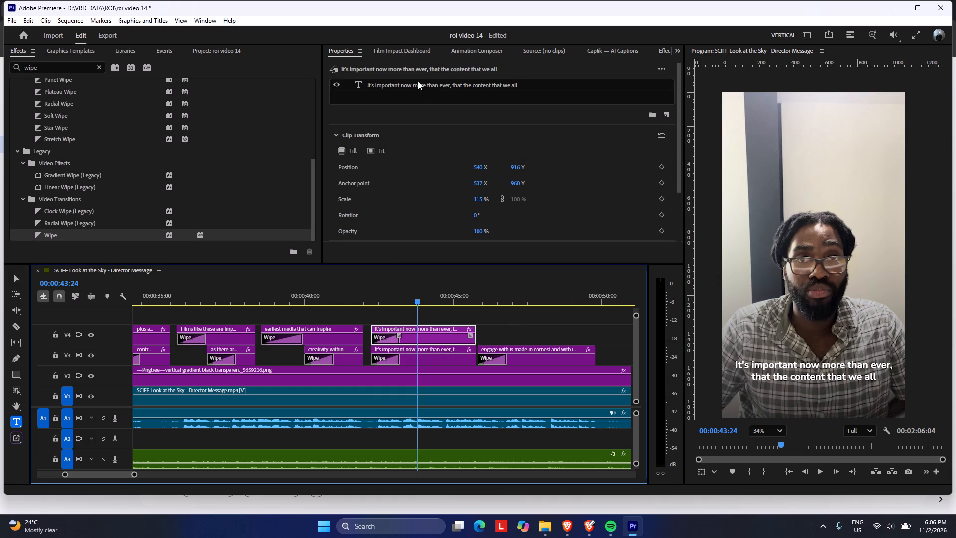
pyautogui.doubleClick(418, 81)
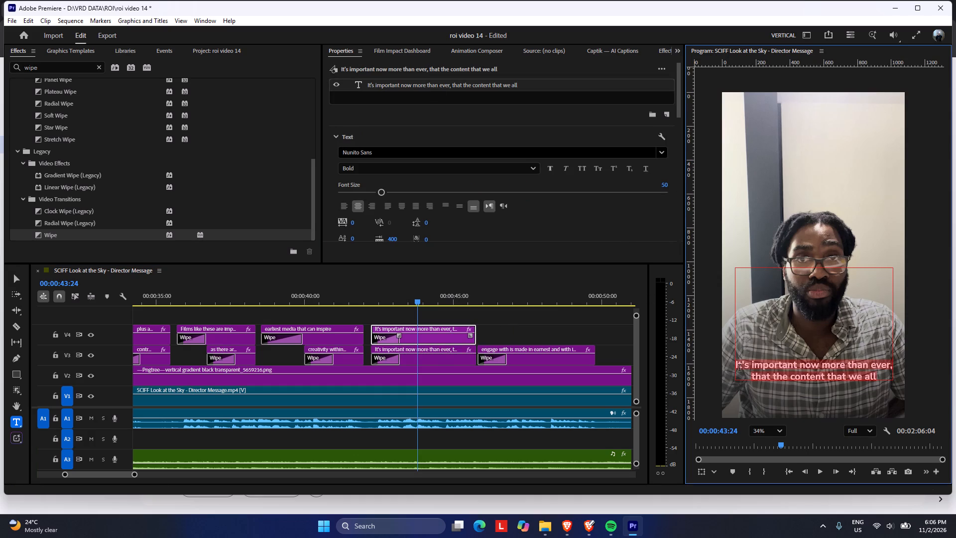
pyautogui.moveTo(749, 375); pyautogui.dragTo(880, 381)
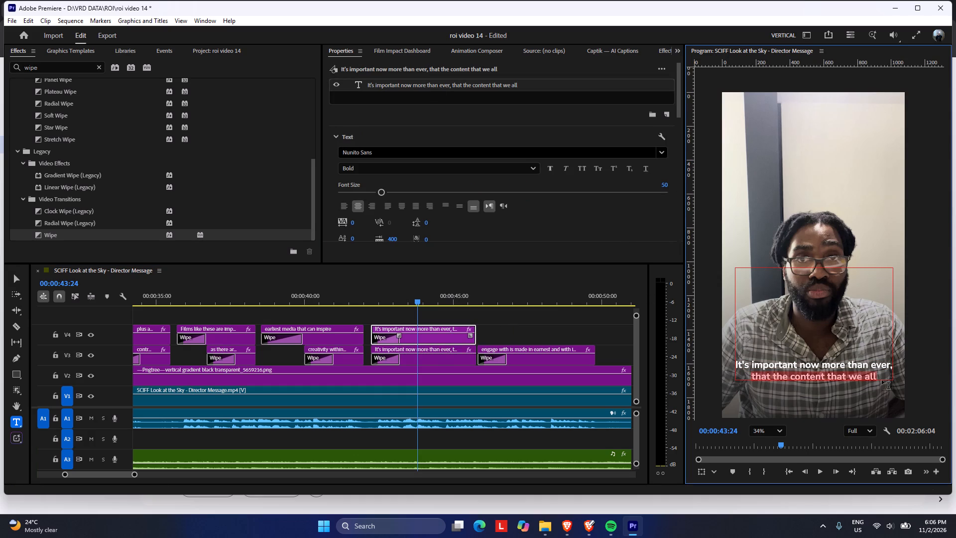
pyautogui.press('BackSpace')
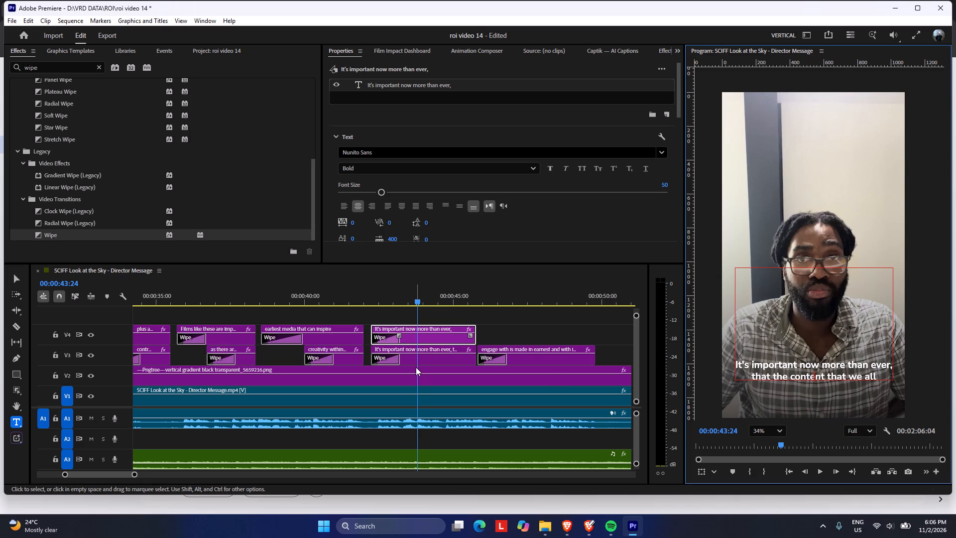
# Delete the first line "It's important now more than ever," from the V3 caption, keeping "that the content that we all".
pyautogui.click(407, 363)
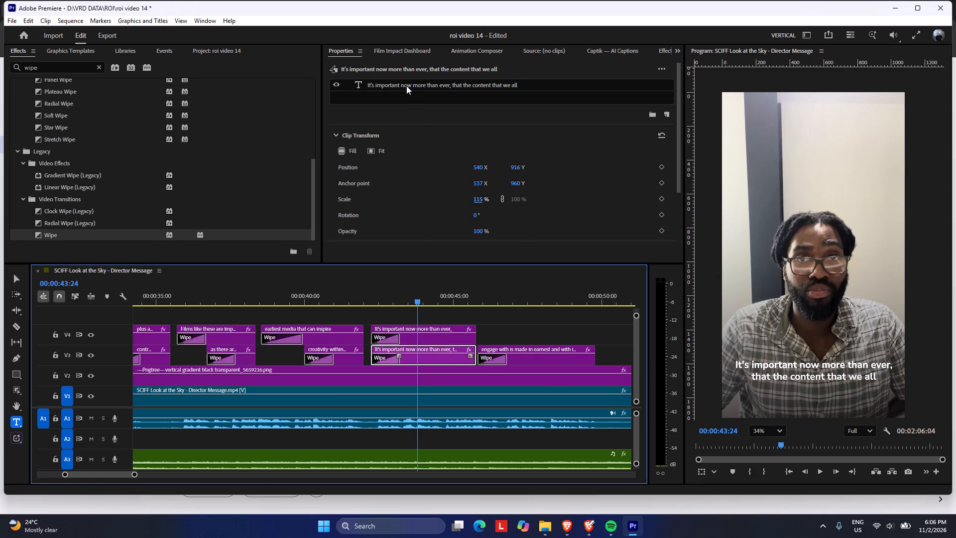
pyautogui.doubleClick(406, 86)
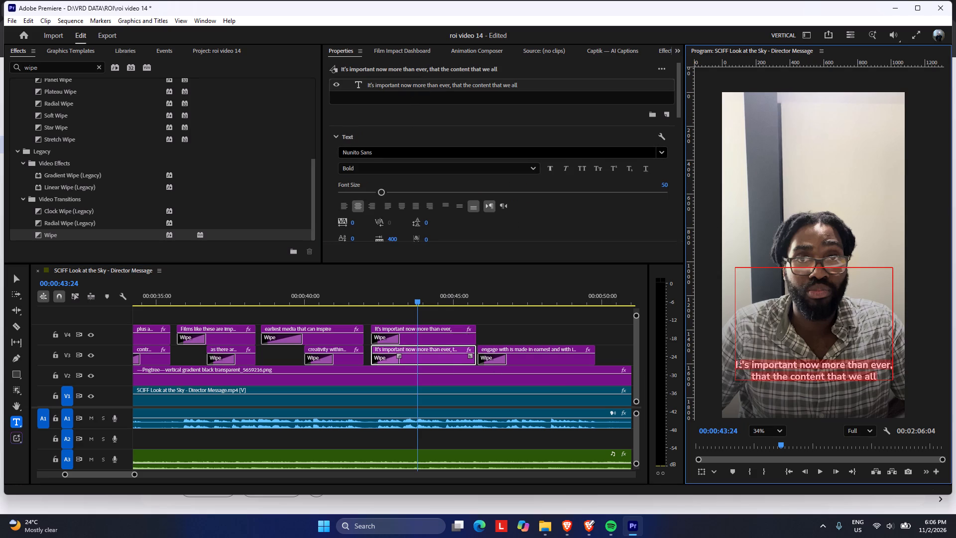
pyautogui.moveTo(735, 363); pyautogui.dragTo(895, 362)
pyautogui.press('BackSpace')
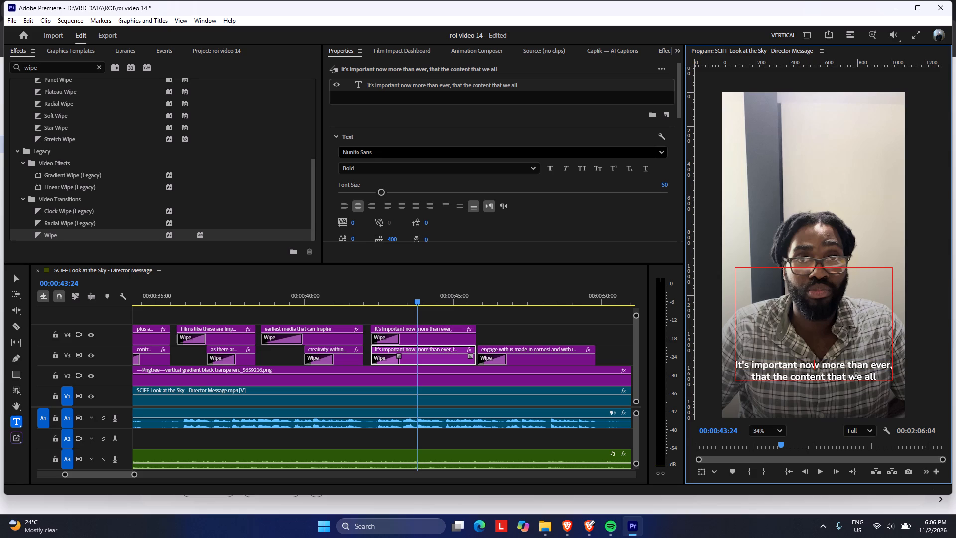
pyautogui.click(497, 335)
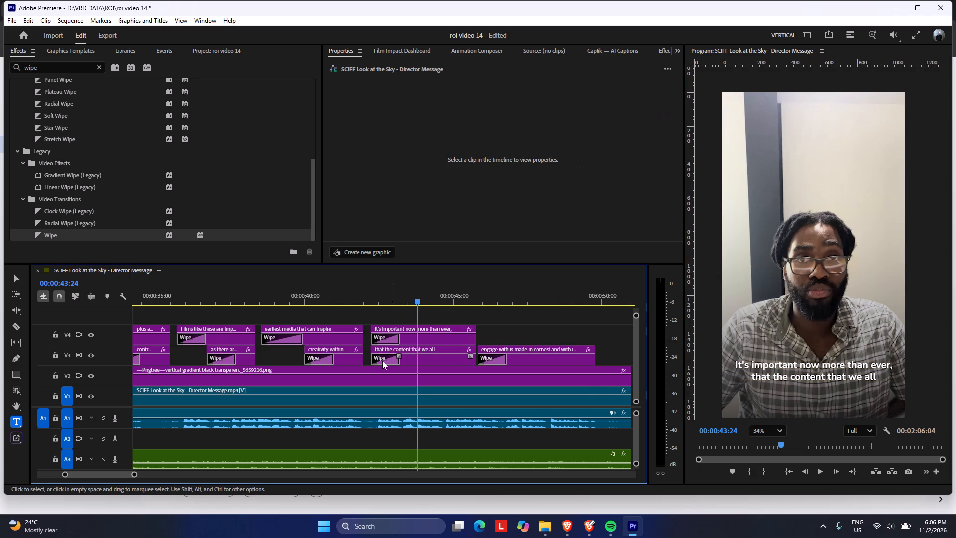
# Trim the start of "that the content that we all" on V3 to 00:00:44:01.
pyautogui.moveTo(371, 350); pyautogui.dragTo(425, 357)
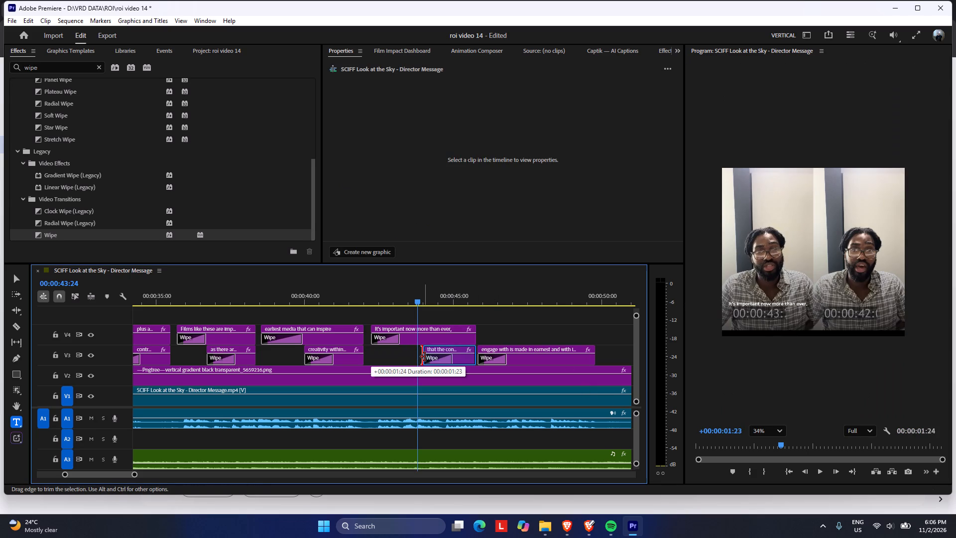
pyautogui.moveTo(425, 357); pyautogui.dragTo(424, 356)
# Lengthen the V4 caption's Wipe to about the V3 caption's start, and slightly lengthen the Wipe on "that the content that we all" during playback.
pyautogui.moveTo(399, 335); pyautogui.dragTo(421, 341)
pyautogui.moveTo(408, 300); pyautogui.dragTo(373, 288)
pyautogui.press('space')
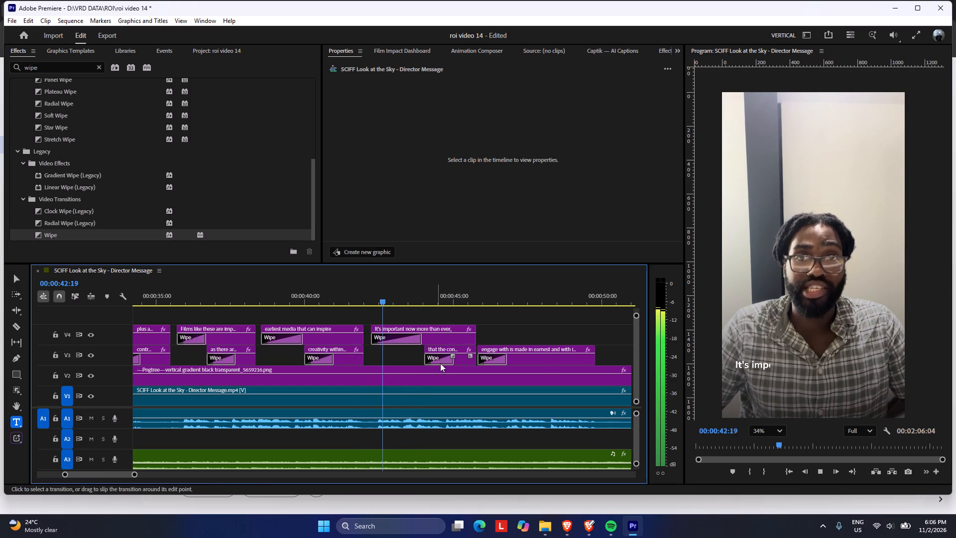
pyautogui.moveTo(454, 355); pyautogui.dragTo(461, 358)
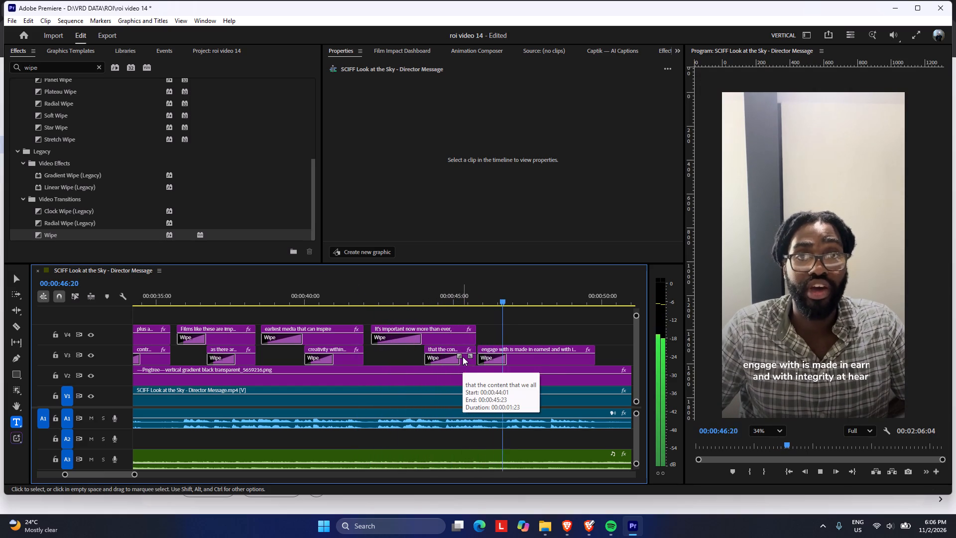
# Duplicate the V3 caption "engage with is made in earnest and with integrity at heart." onto V4 directly above the original.
pyautogui.press('space')
pyautogui.moveTo(505, 298); pyautogui.dragTo(516, 302)
pyautogui.click(543, 356)
pyautogui.keyDown('alt'); pyautogui.moveTo(543, 357); pyautogui.dragTo(543, 346); pyautogui.keyUp('alt')
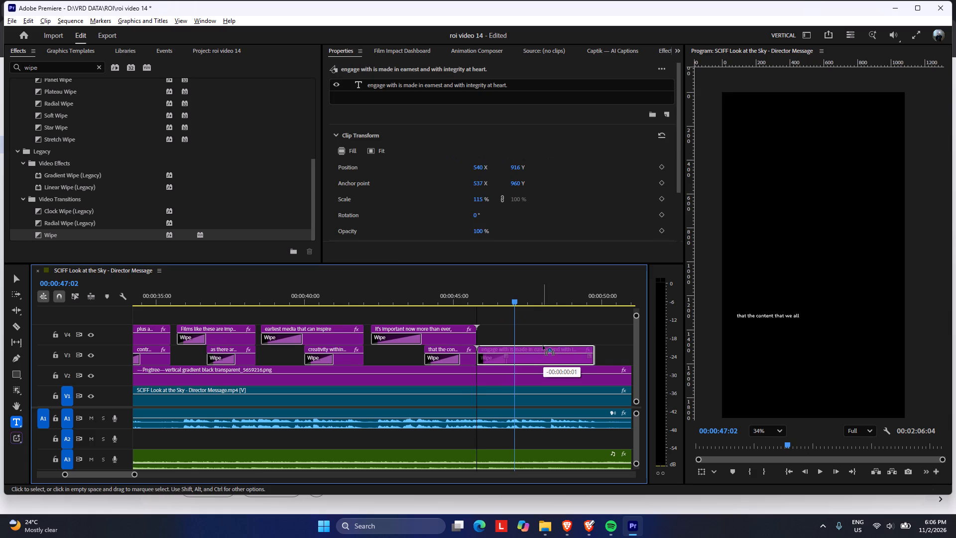
pyautogui.keyDown('alt'); pyautogui.moveTo(543, 346); pyautogui.dragTo(548, 339); pyautogui.keyUp('alt')
# Delete the second line "and with integrity at heart." from the V4 copy, keeping "engage with is made in earnest".
pyautogui.moveTo(506, 291); pyautogui.dragTo(491, 290)
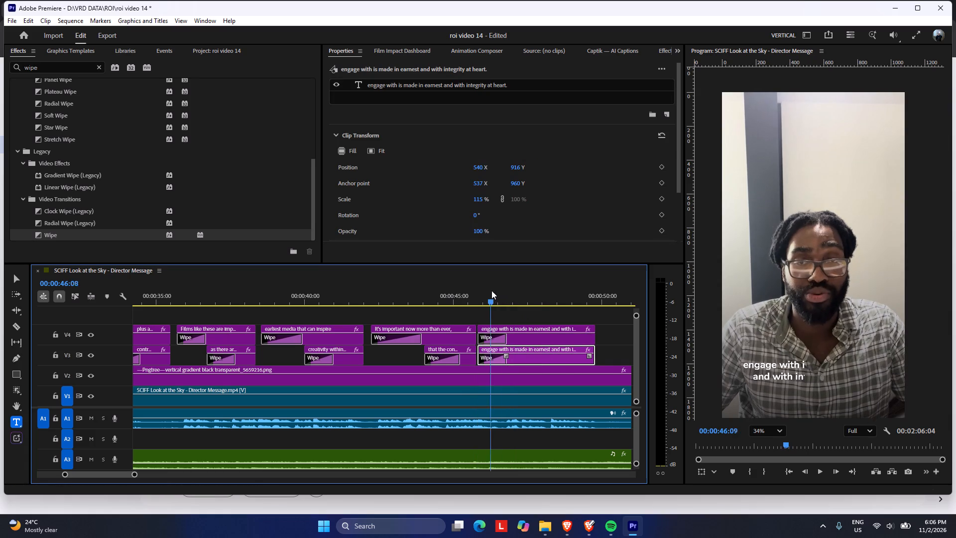
pyautogui.moveTo(491, 290); pyautogui.dragTo(498, 293)
pyautogui.click(537, 336)
pyautogui.doubleClick(409, 82)
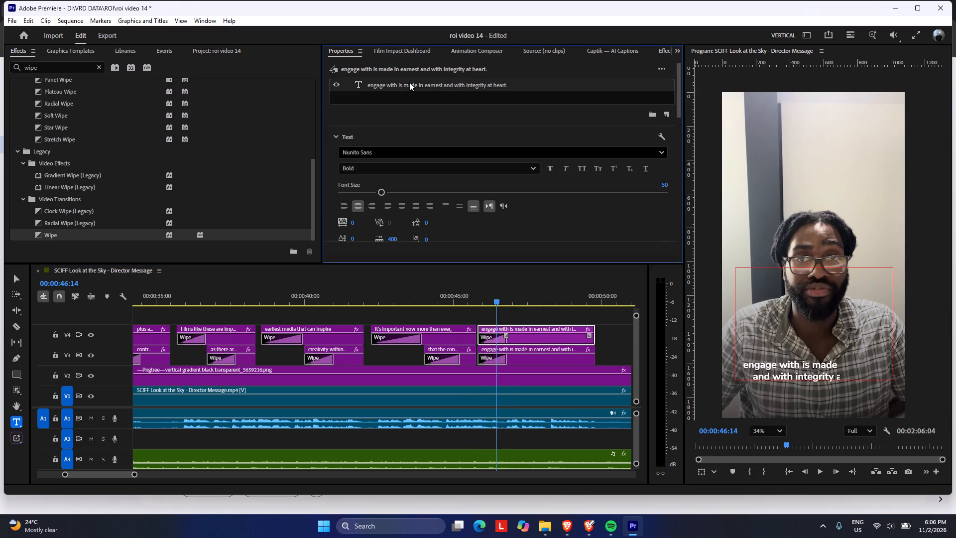
pyautogui.moveTo(753, 378); pyautogui.dragTo(758, 378)
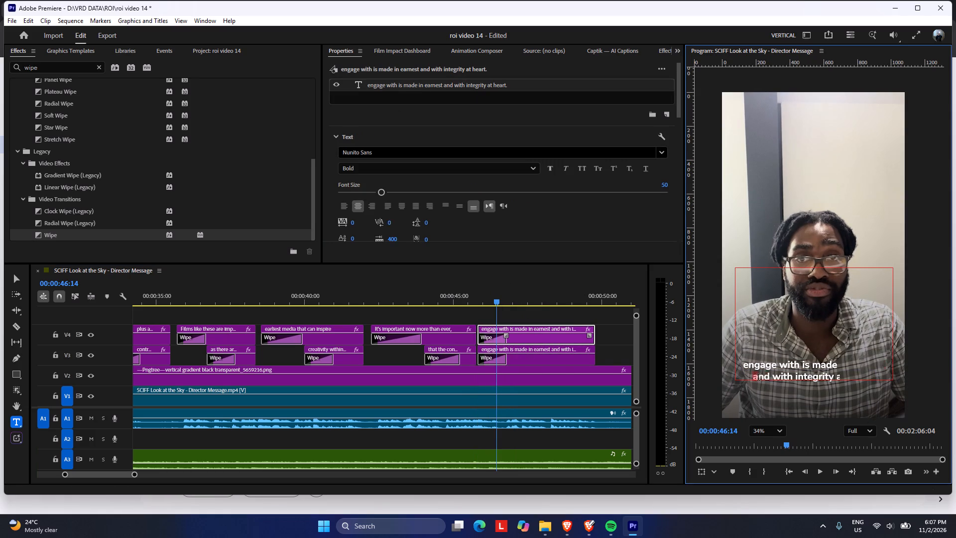
pyautogui.moveTo(758, 378); pyautogui.dragTo(887, 383)
pyautogui.press('BackSpace')
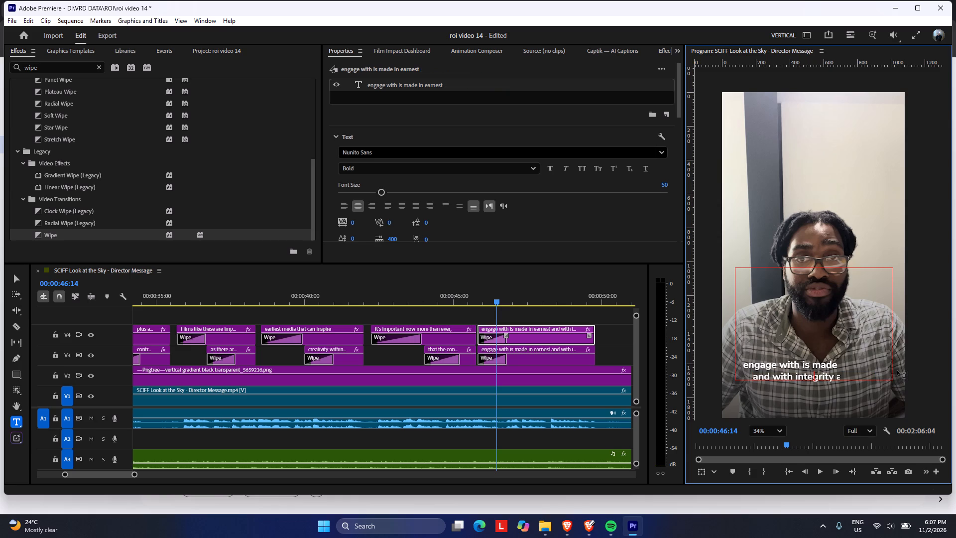
# Delete the first line "engage with is made in earnest" from the V3 caption, keeping "and with integrity at heart.".
pyautogui.moveTo(501, 293); pyautogui.dragTo(523, 297)
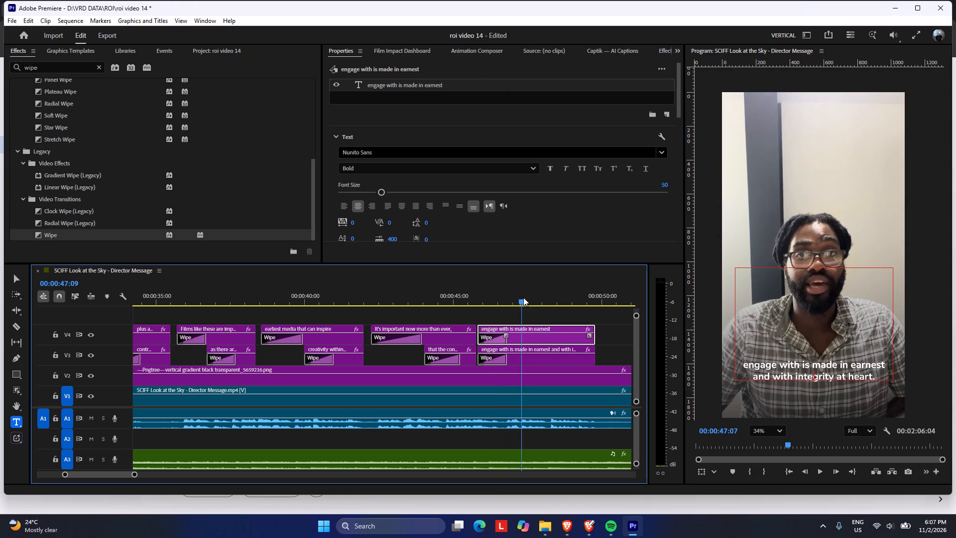
pyautogui.moveTo(523, 297); pyautogui.dragTo(520, 300)
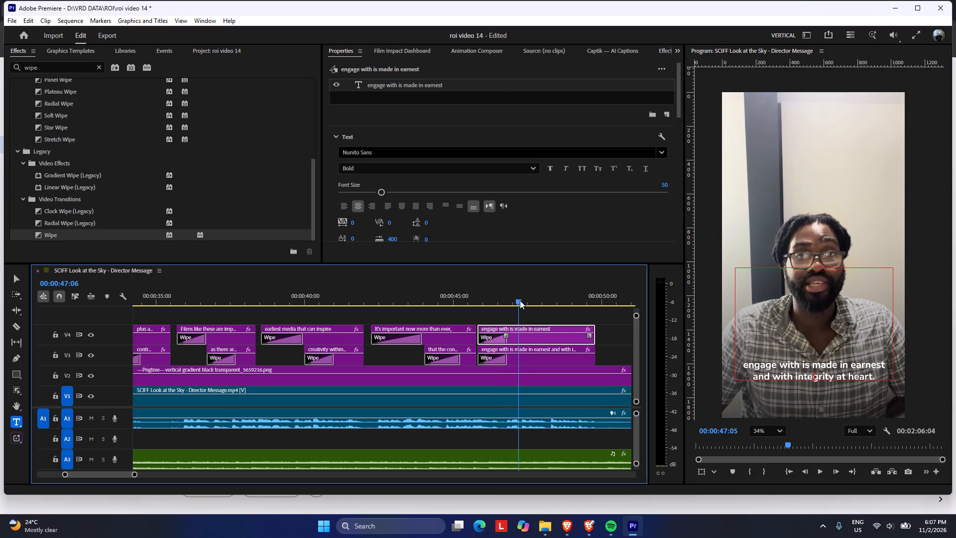
pyautogui.moveTo(520, 300); pyautogui.dragTo(520, 301)
pyautogui.click(528, 354)
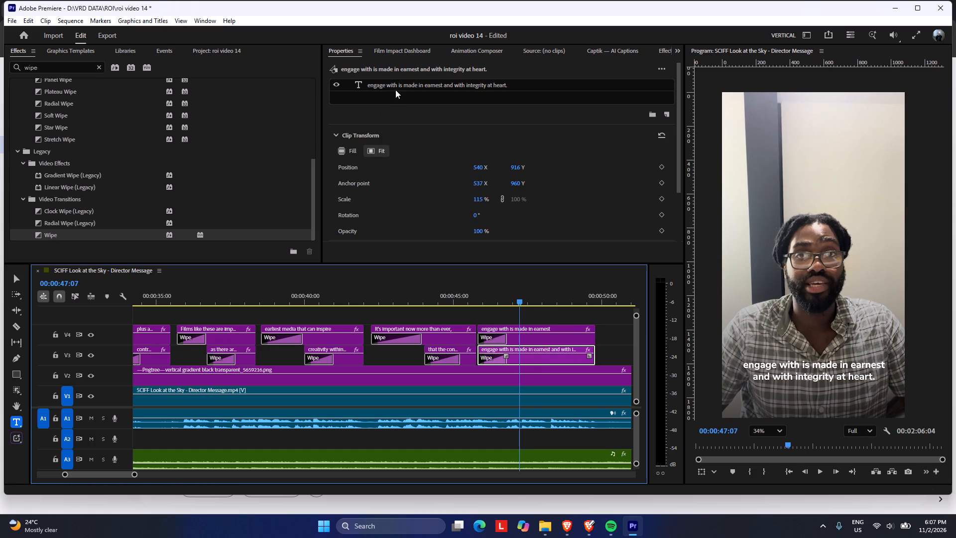
pyautogui.tripleClick(395, 90)
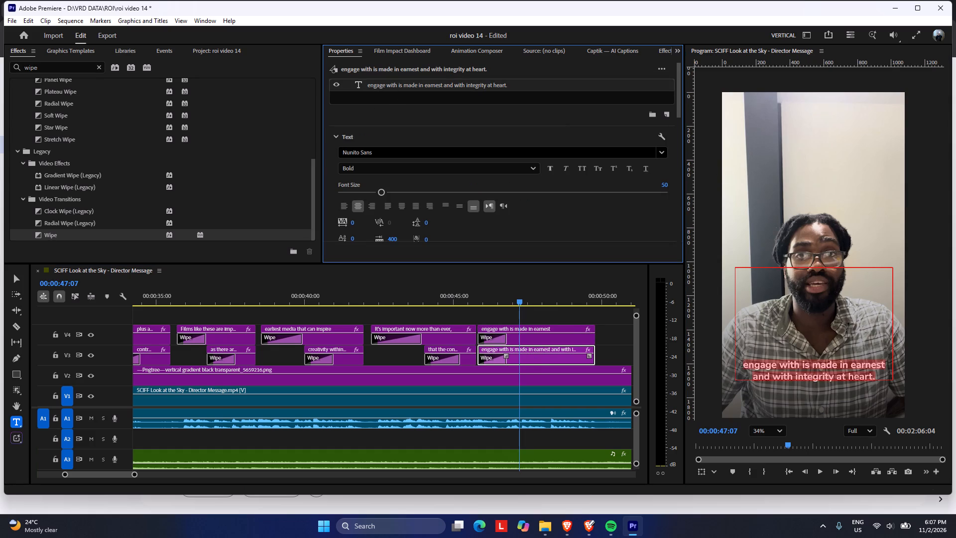
pyautogui.moveTo(742, 365); pyautogui.dragTo(884, 368)
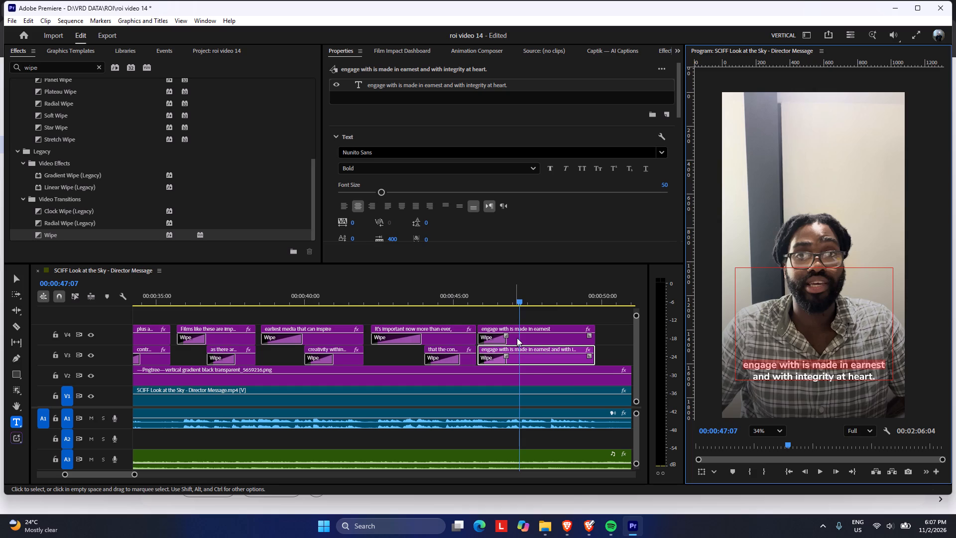
pyautogui.press('BackSpace')
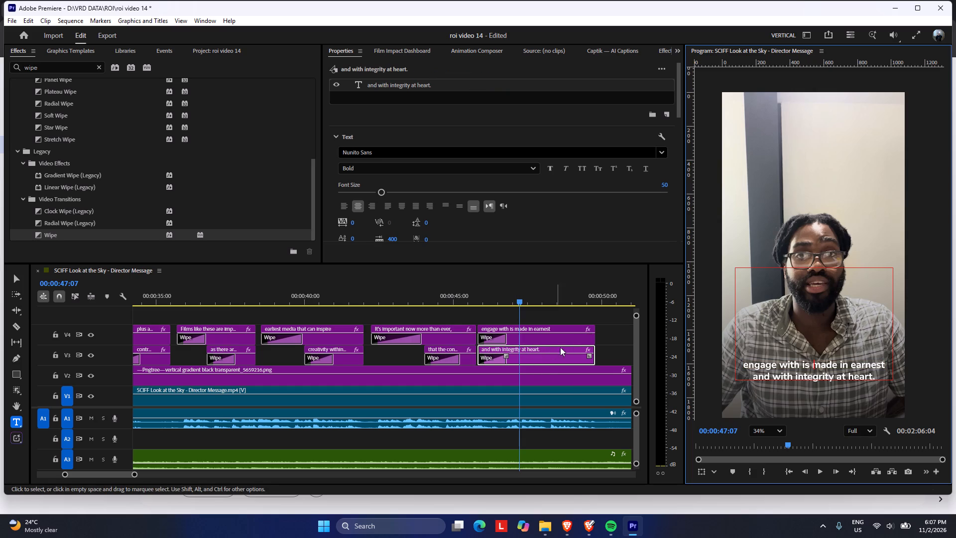
pyautogui.click(617, 351)
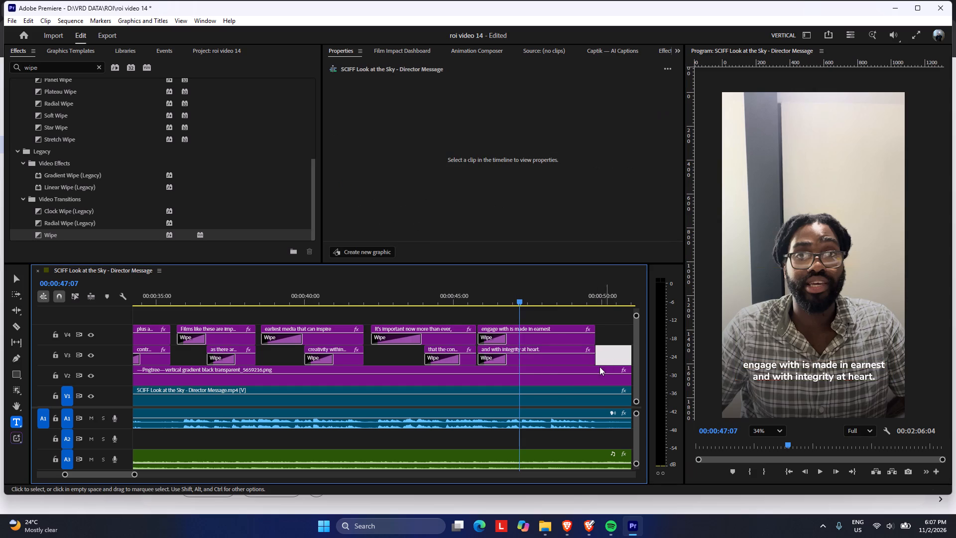
pyautogui.click(621, 322)
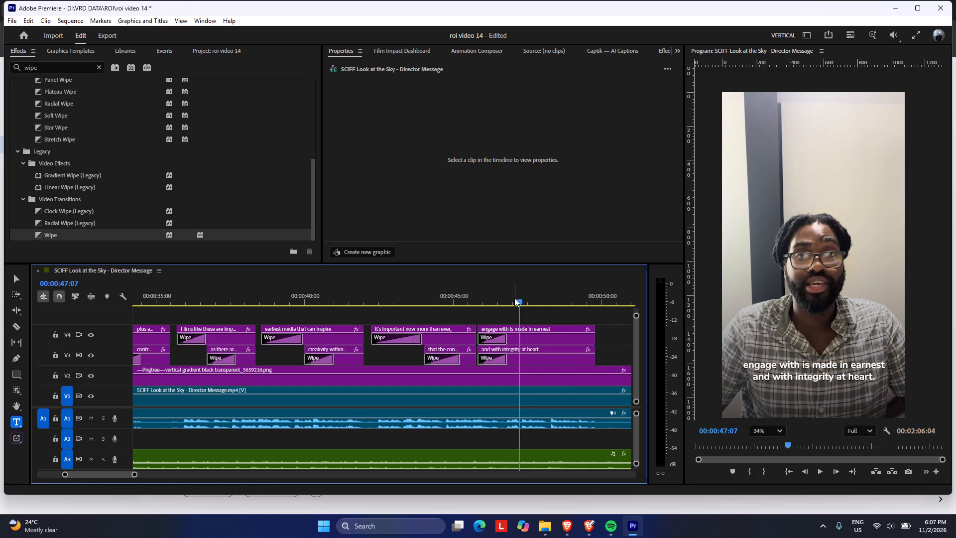
# Trim the start of "and with integrity at heart." on V3 to about 00:00:47:07.
pyautogui.click(514, 298)
pyautogui.moveTo(480, 350); pyautogui.dragTo(521, 352)
# Lengthen the V4 caption's Wipe to the V3 caption's start, slightly lengthen the Wipe on "and with integrity at heart.", and scrub through both.
pyautogui.moveTo(508, 336); pyautogui.dragTo(525, 337)
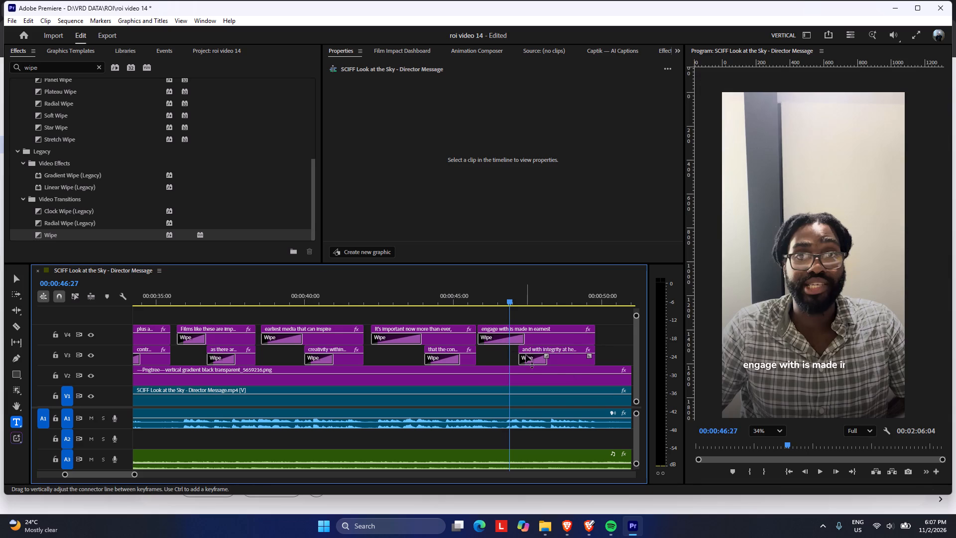
pyautogui.moveTo(549, 355); pyautogui.dragTo(559, 356)
pyautogui.moveTo(525, 335); pyautogui.dragTo(522, 334)
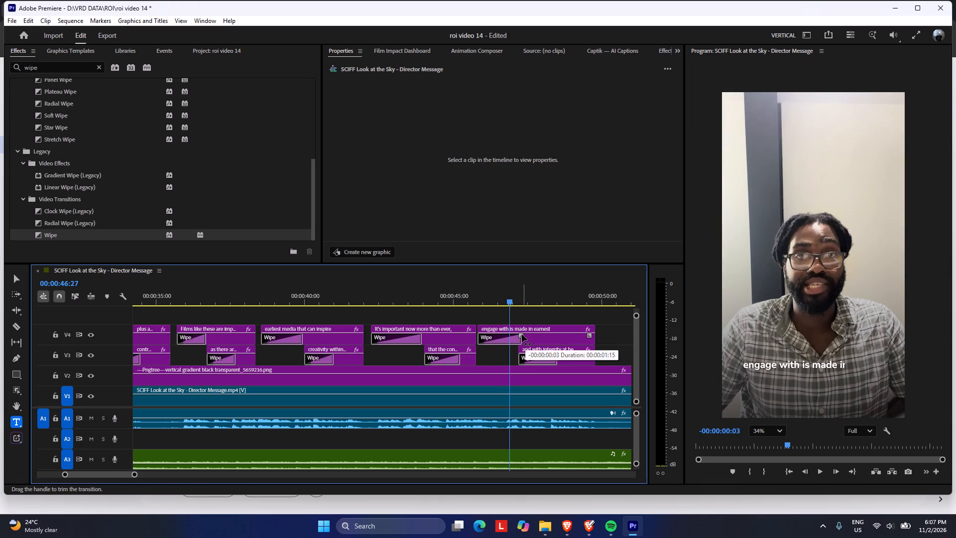
pyautogui.moveTo(522, 334); pyautogui.dragTo(519, 334)
pyautogui.click(520, 318)
pyautogui.moveTo(498, 297); pyautogui.dragTo(529, 310)
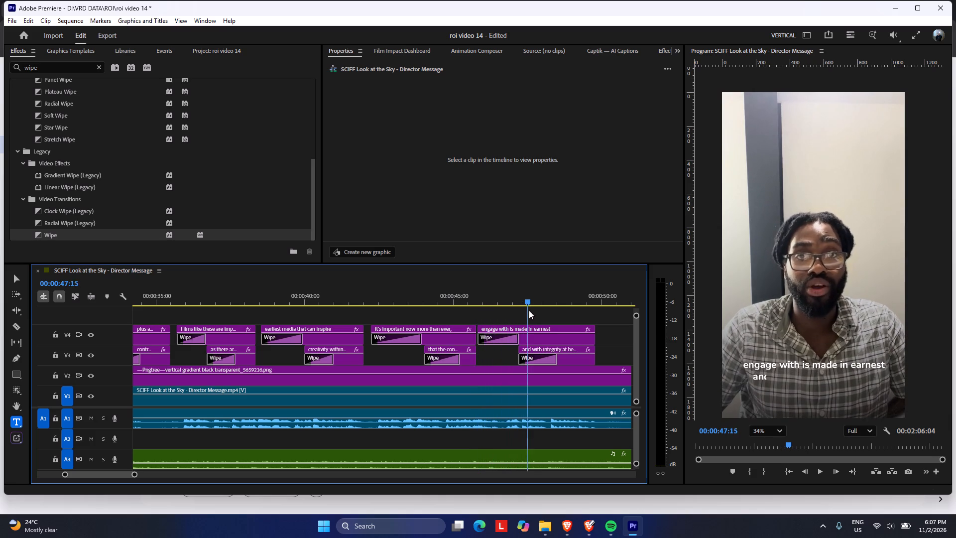
pyautogui.moveTo(529, 310); pyautogui.dragTo(566, 316)
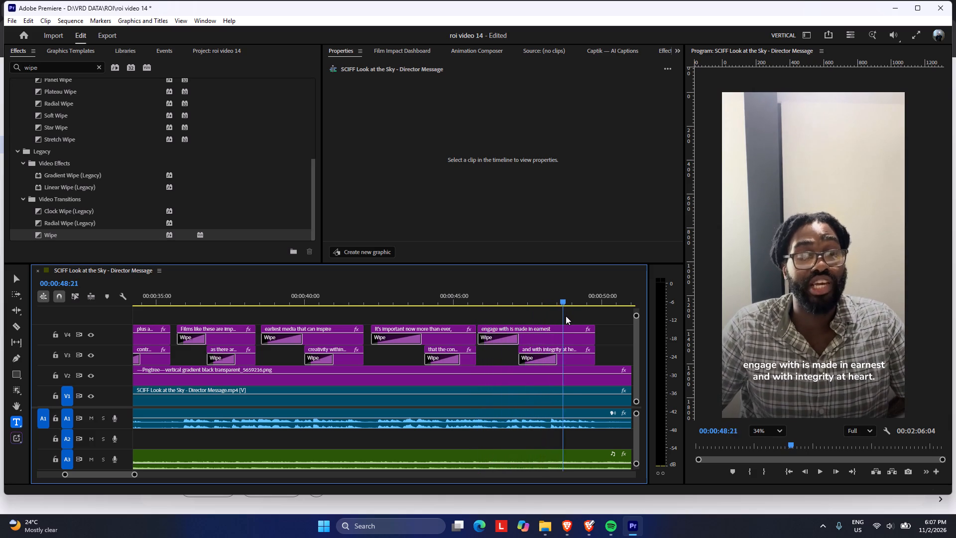
# Scrub from "and with integrity at heart." through the closing captions to the SCIFF CTA.mp4 transition, checking the Wipe reveals and ending.
pyautogui.moveTo(566, 316); pyautogui.dragTo(584, 319)
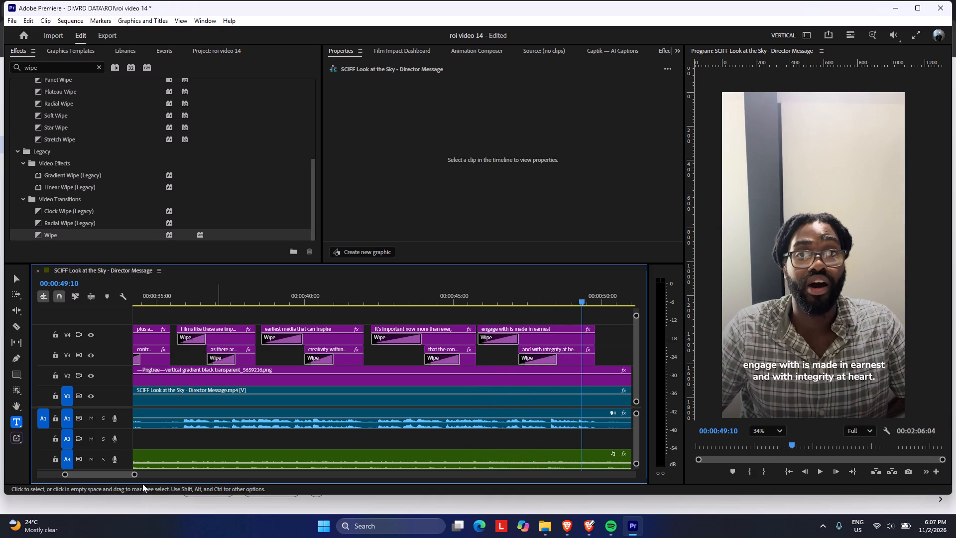
pyautogui.moveTo(131, 474); pyautogui.dragTo(136, 476)
pyautogui.moveTo(407, 298); pyautogui.dragTo(435, 303)
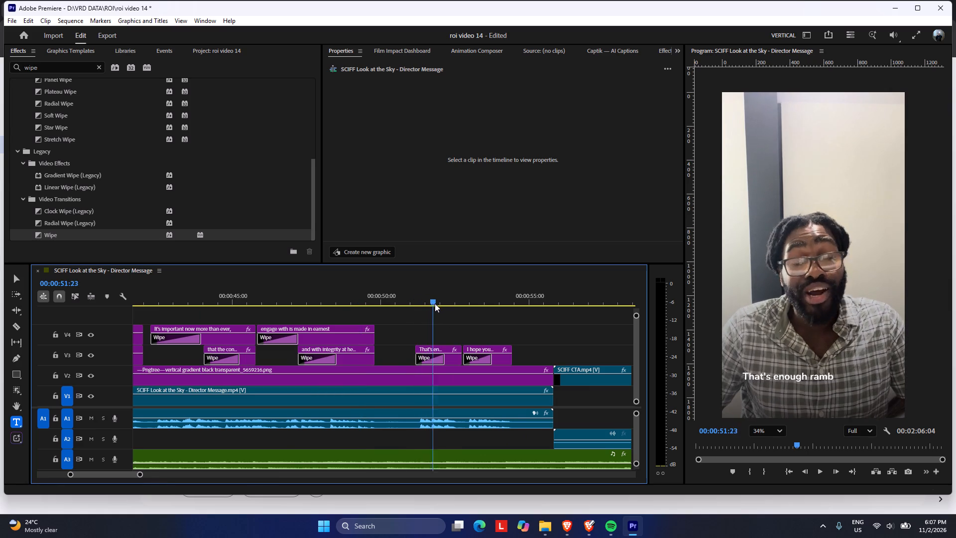
pyautogui.moveTo(435, 303); pyautogui.dragTo(510, 315)
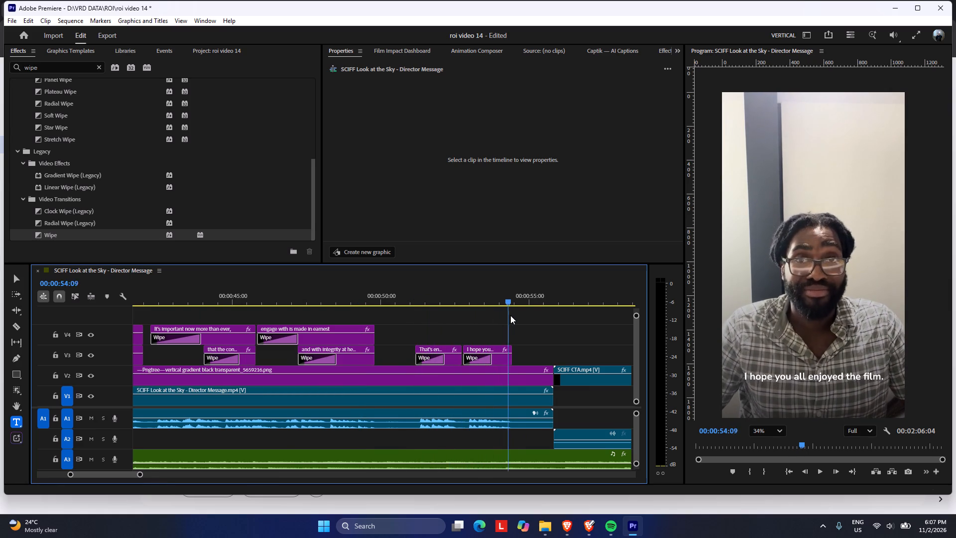
pyautogui.moveTo(510, 315); pyautogui.dragTo(567, 323)
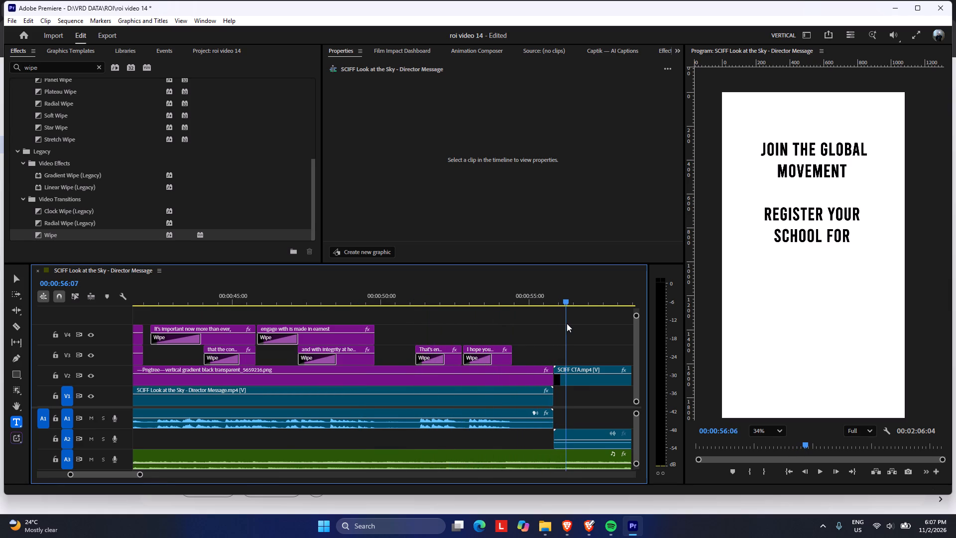
pyautogui.moveTo(567, 323); pyautogui.dragTo(548, 327)
pyautogui.click(573, 380)
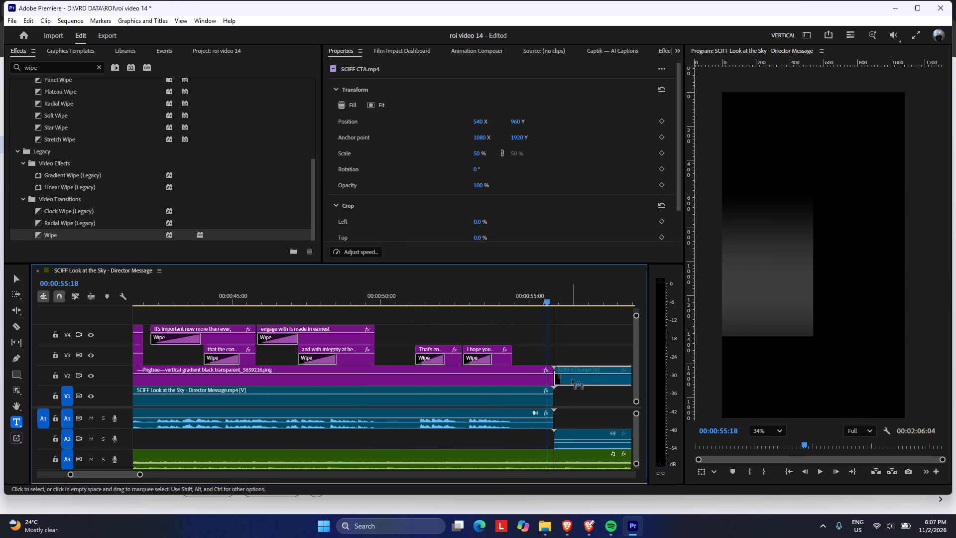
pyautogui.click(566, 356)
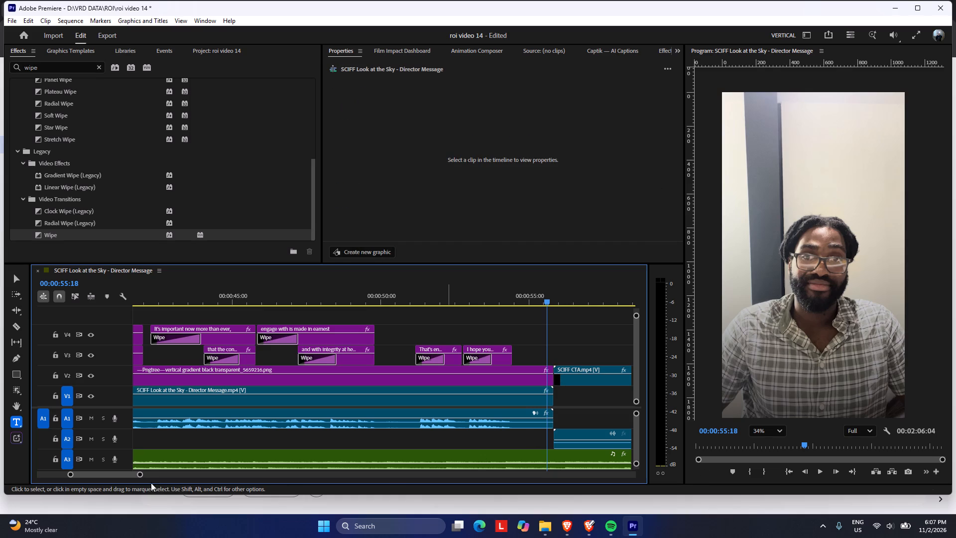
pyautogui.moveTo(142, 476); pyautogui.dragTo(271, 470)
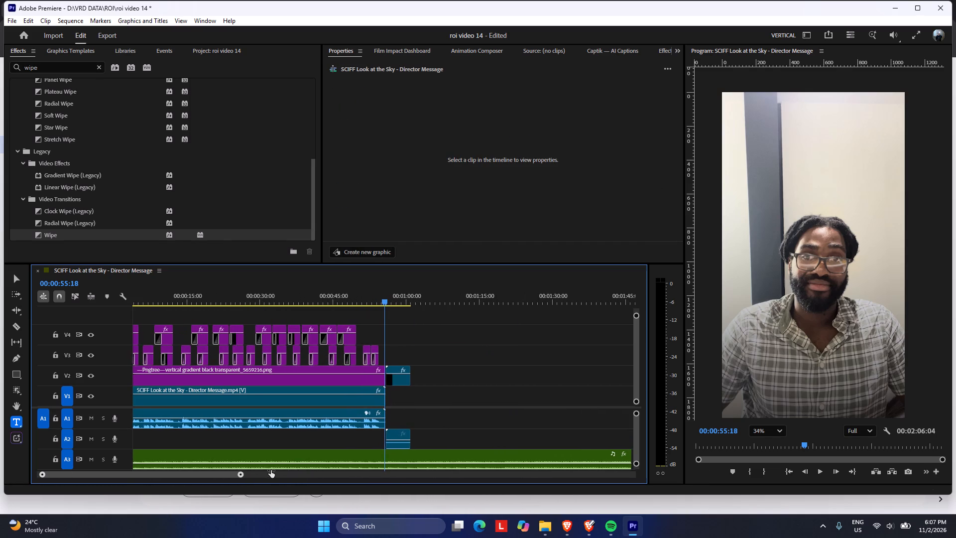
pyautogui.moveTo(271, 470); pyautogui.dragTo(270, 472)
# Switch to Brave, adjust the volume of the open Instagram reel "Biggest lesson don't ever think it can't happen to you", and like it.
pyautogui.click(568, 525)
pyautogui.click(528, 253)
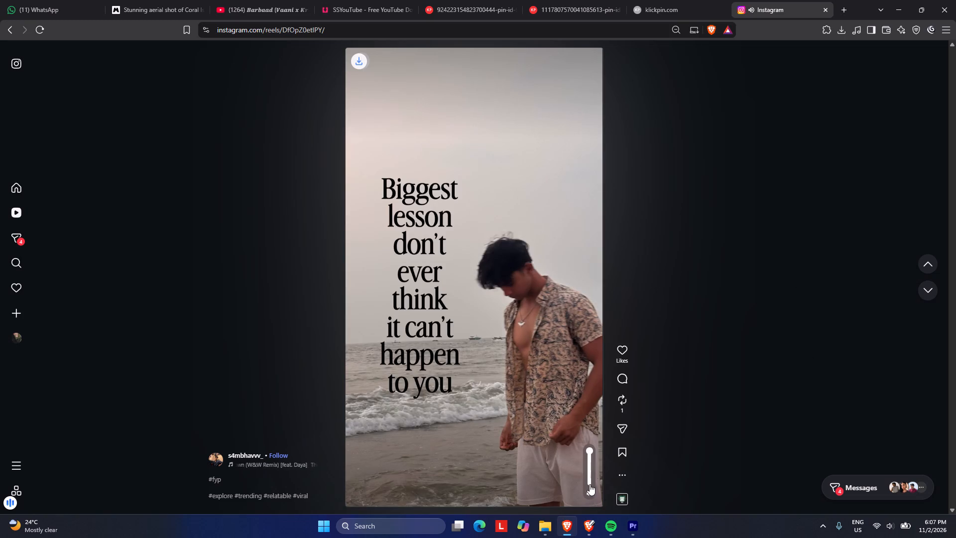
pyautogui.click(591, 471)
pyautogui.click(586, 475)
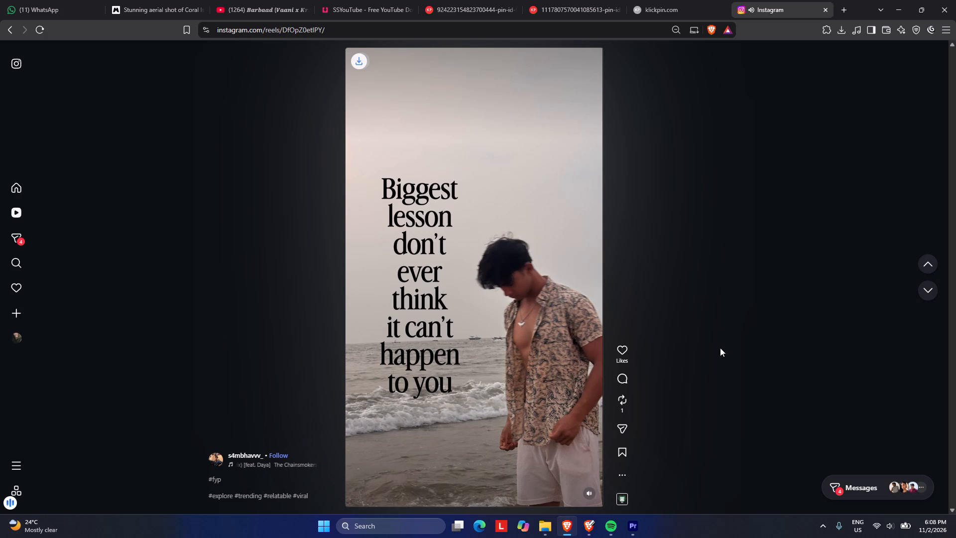
pyautogui.click(623, 349)
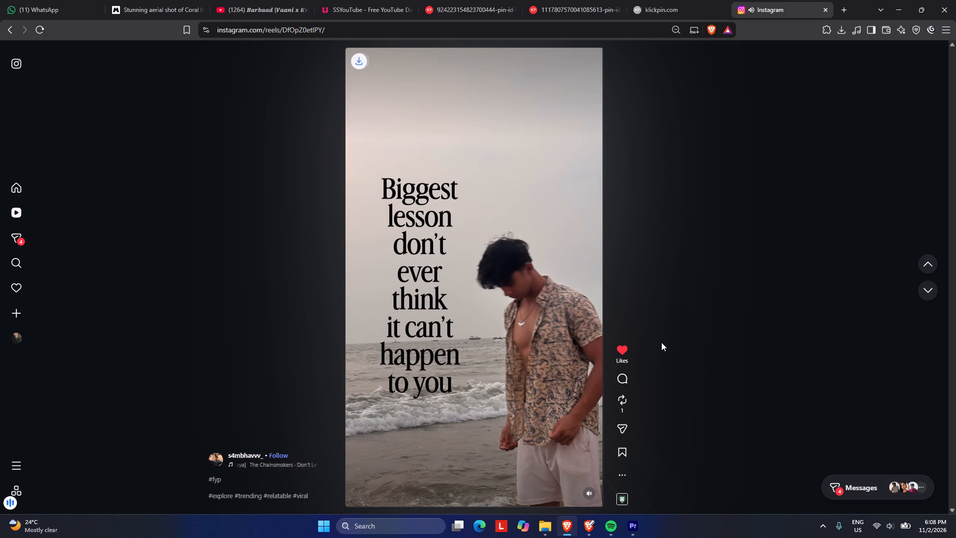
# Browse the Instagram reels feed as far as the "Send to bro" reel, and like and save that reel.
pyautogui.scroll(-2, 661, 342)
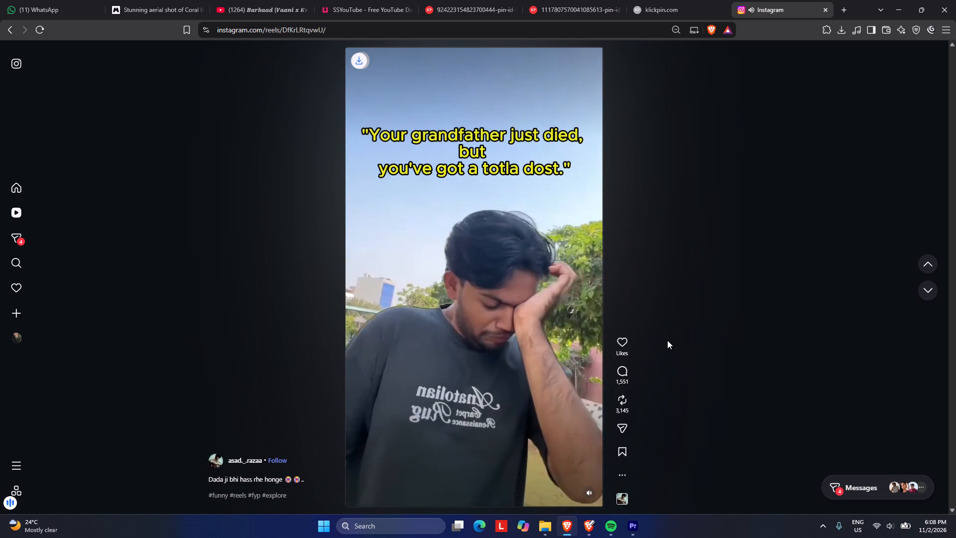
pyautogui.scroll(-3, 687, 338)
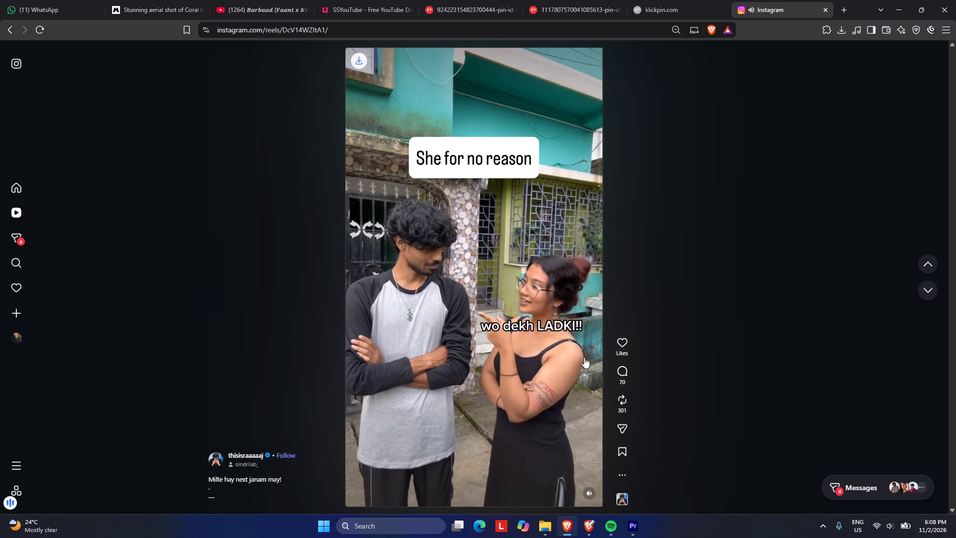
pyautogui.scroll(-1, 584, 357)
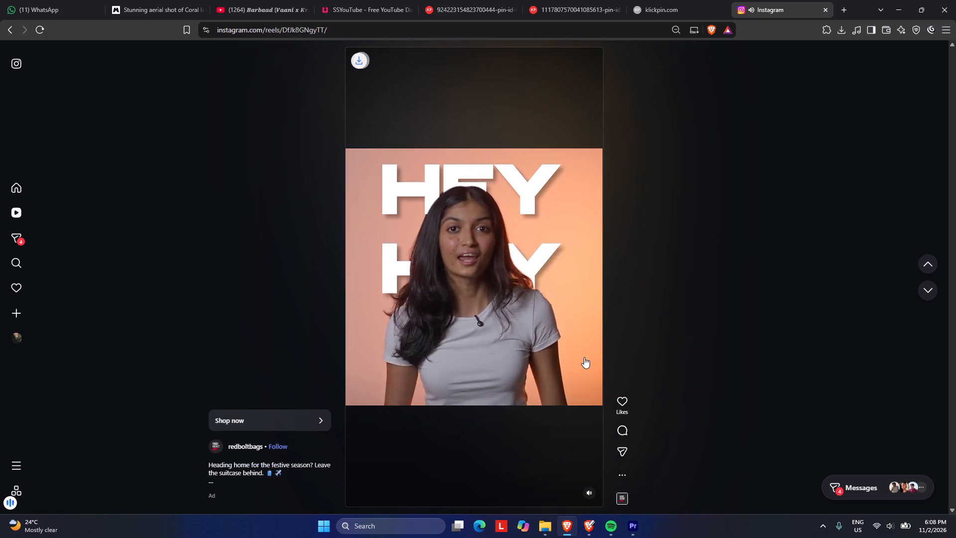
pyautogui.scroll(-3, 591, 352)
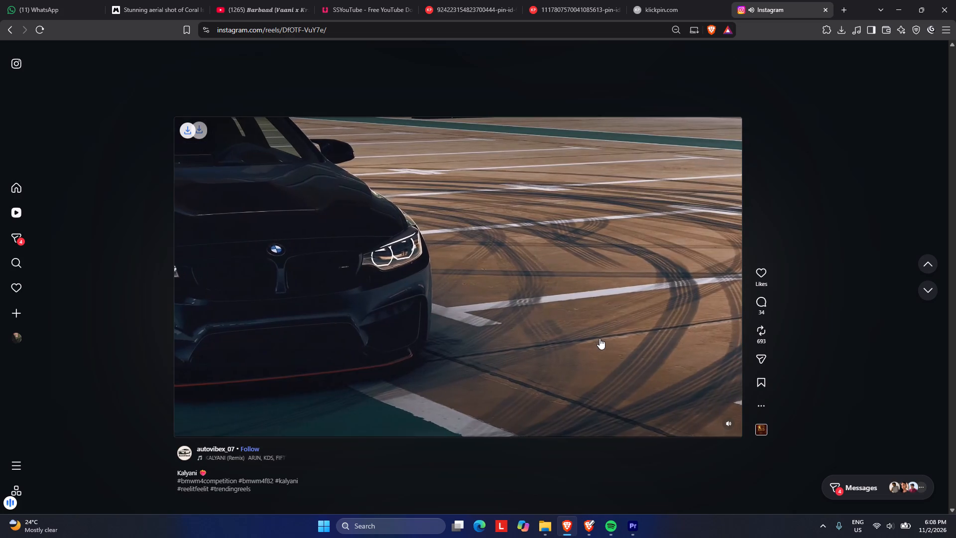
pyautogui.scroll(-1, 610, 331)
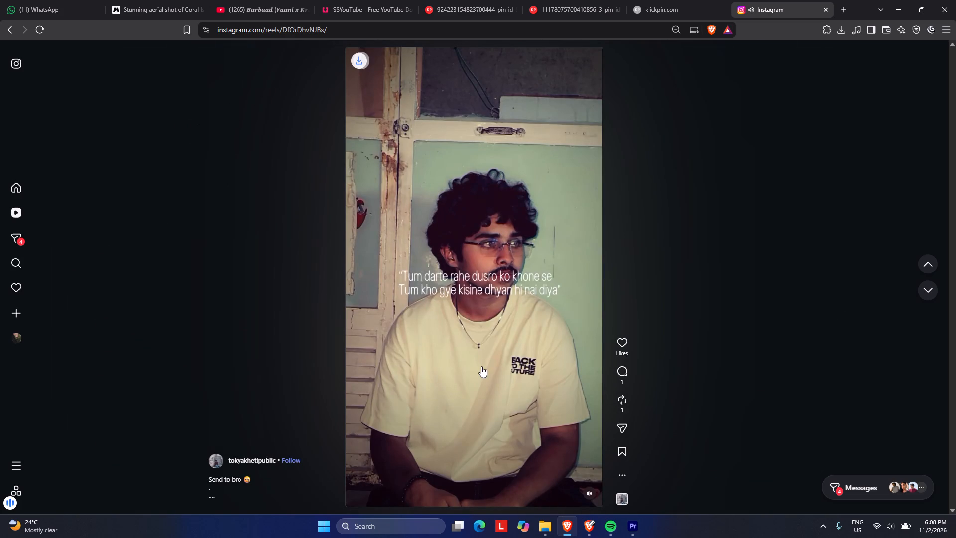
pyautogui.click(627, 345)
pyautogui.click(626, 456)
# Continue browsing the reels feed, liking the "POV: DIWALI" reel along the way.
pyautogui.scroll(-4, 573, 382)
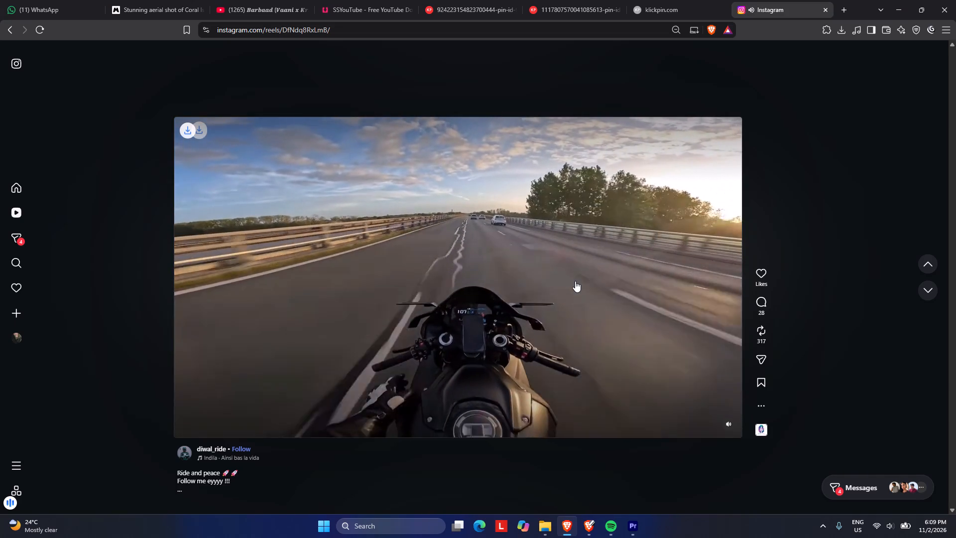
pyautogui.scroll(-1, 575, 281)
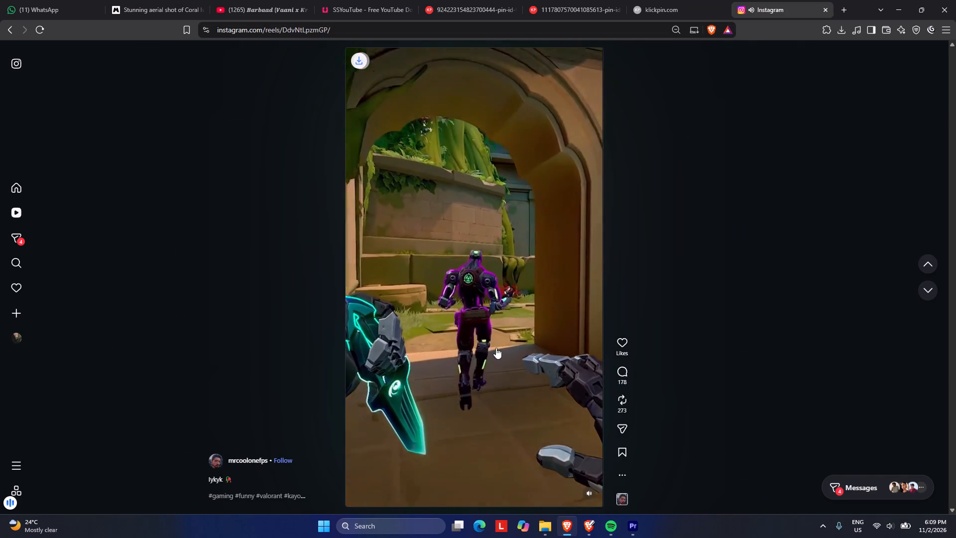
pyautogui.scroll(-2, 496, 348)
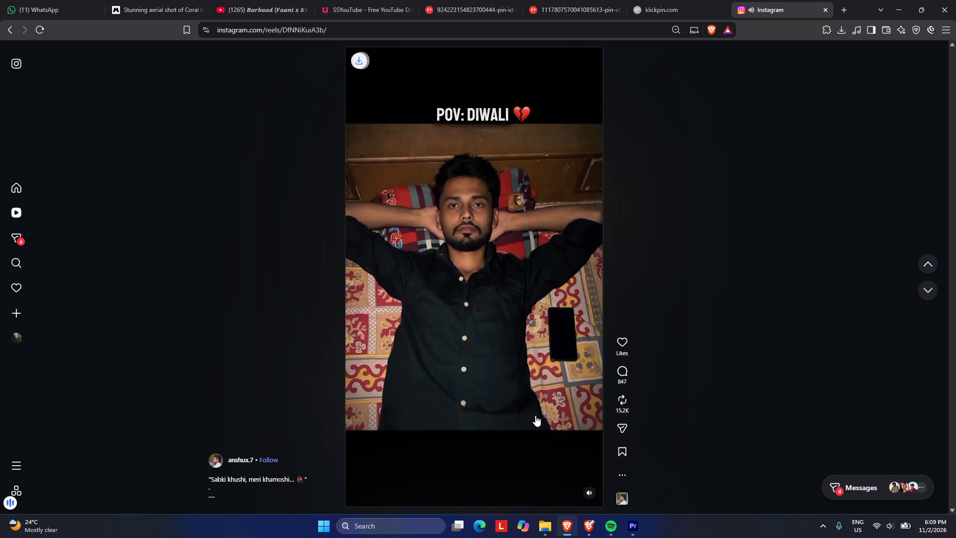
pyautogui.click(621, 343)
pyautogui.scroll(-2, 508, 356)
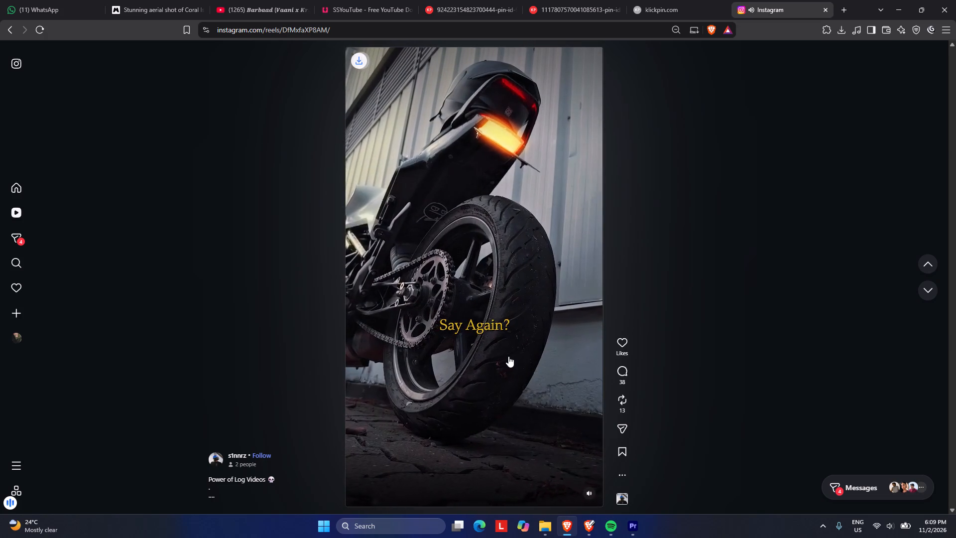
pyautogui.scroll(-2, 508, 356)
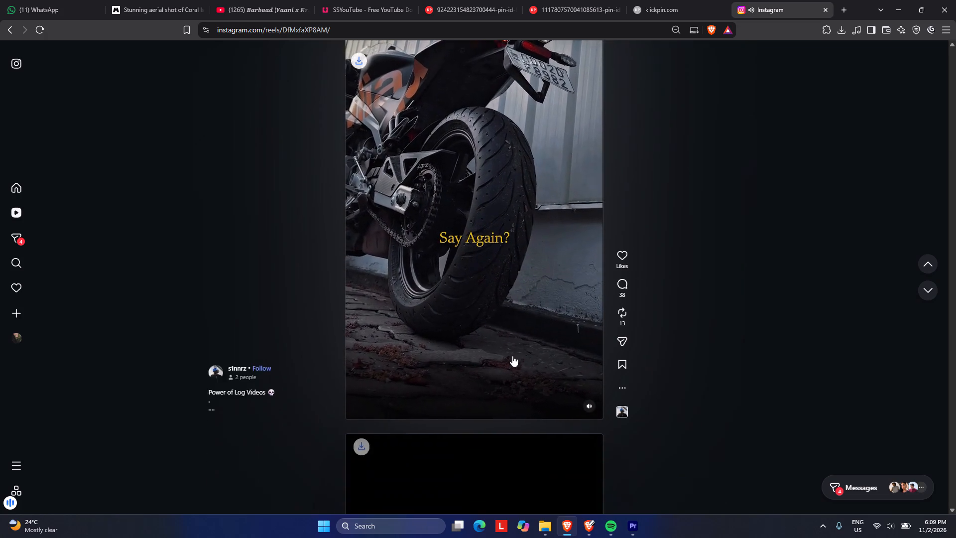